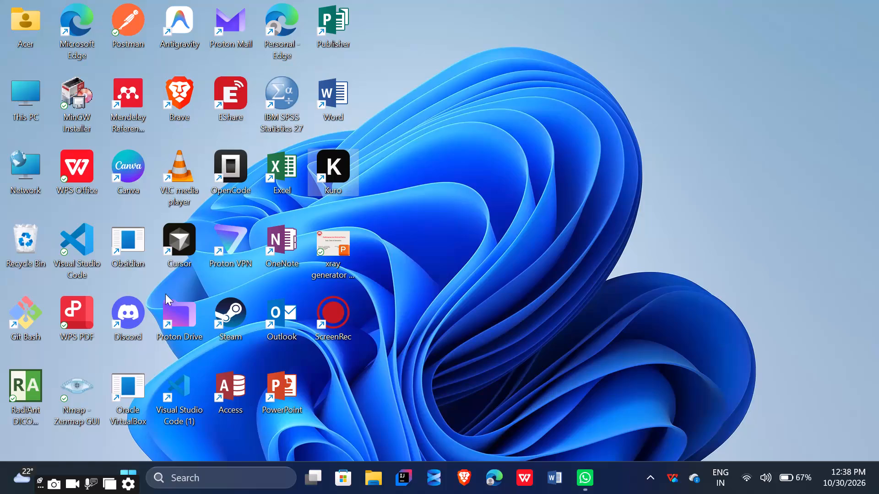
Launch the Canva desktop app.
double_click(131, 178)
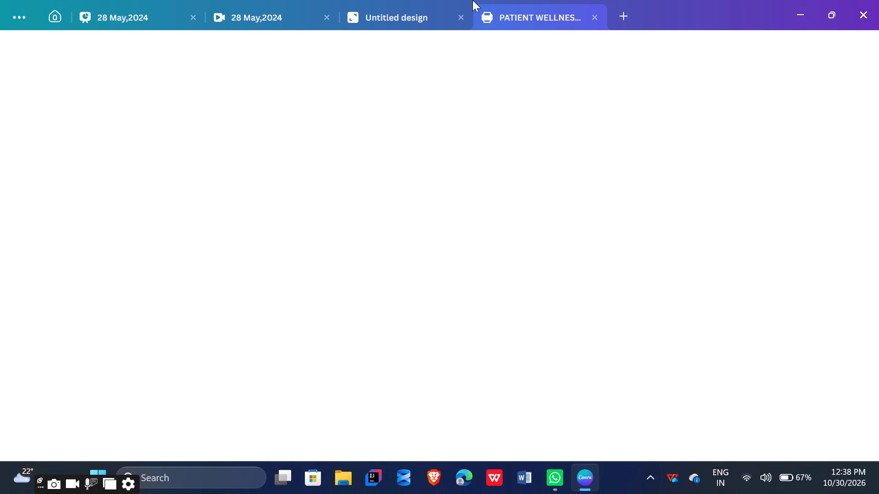
Close the open patient wellness design and the Untitled design, leaving the two 28 May,2024 designs open.
left_click(595, 16)
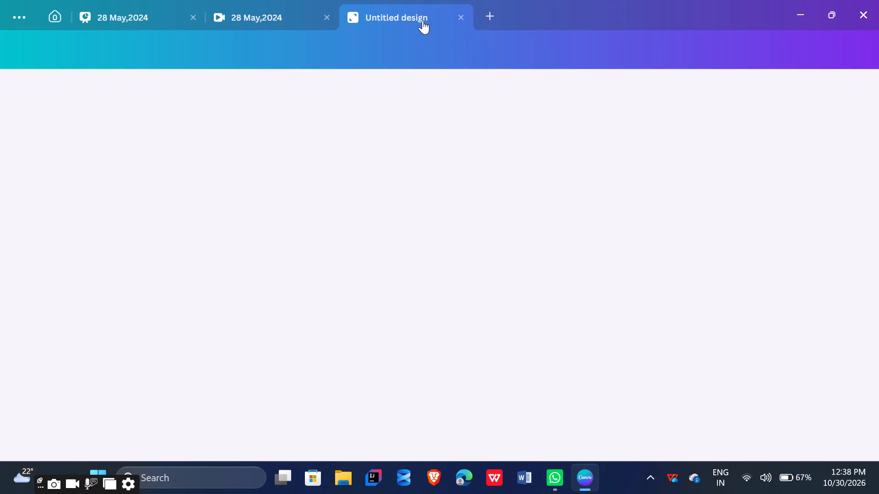
left_click(461, 17)
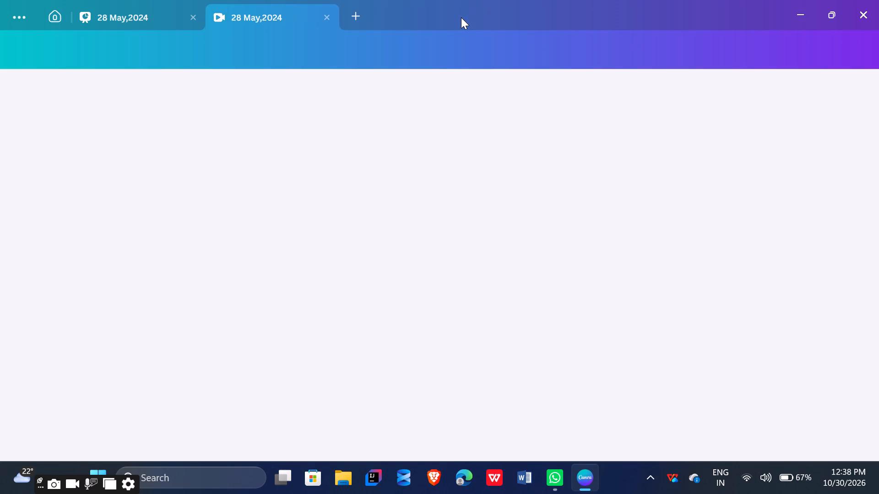
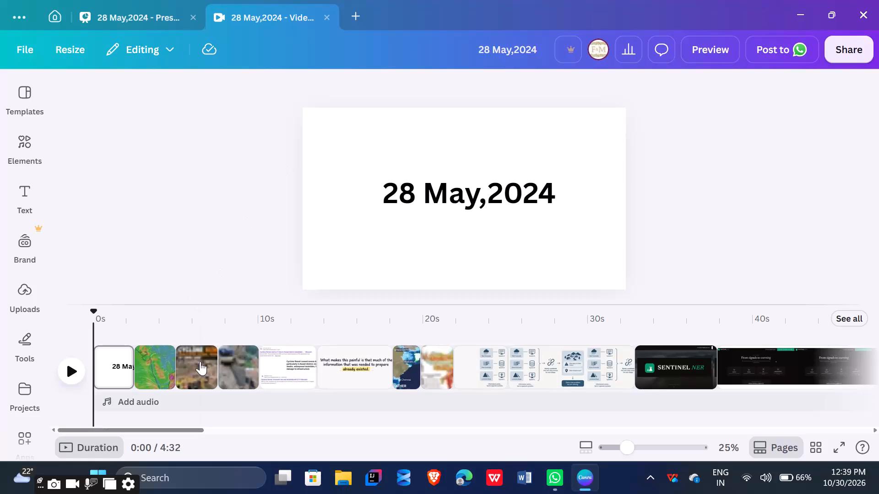
Start recording a voiceover from the beginning of the 28 May,2024 video's timeline.
left_click(131, 401)
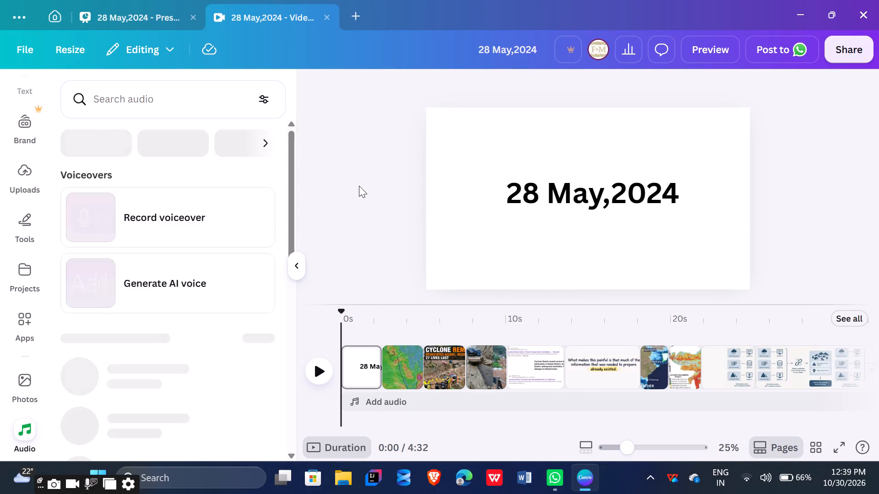
left_click(199, 215)
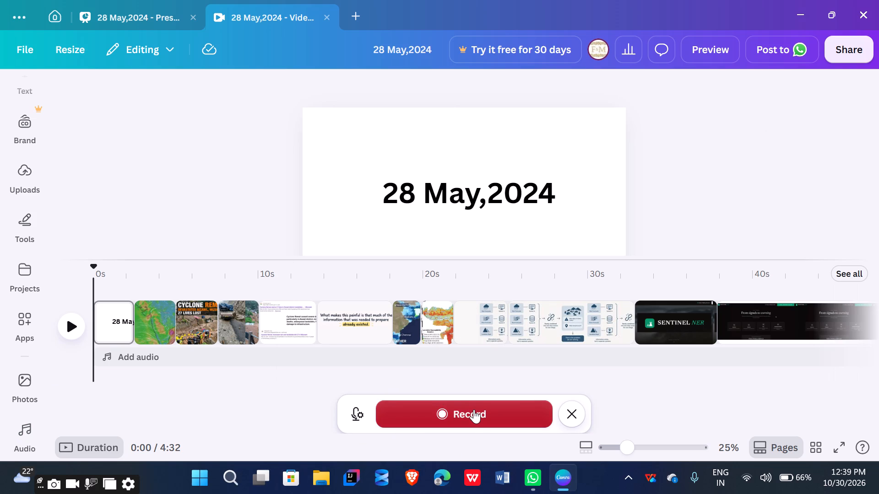
left_click(474, 409)
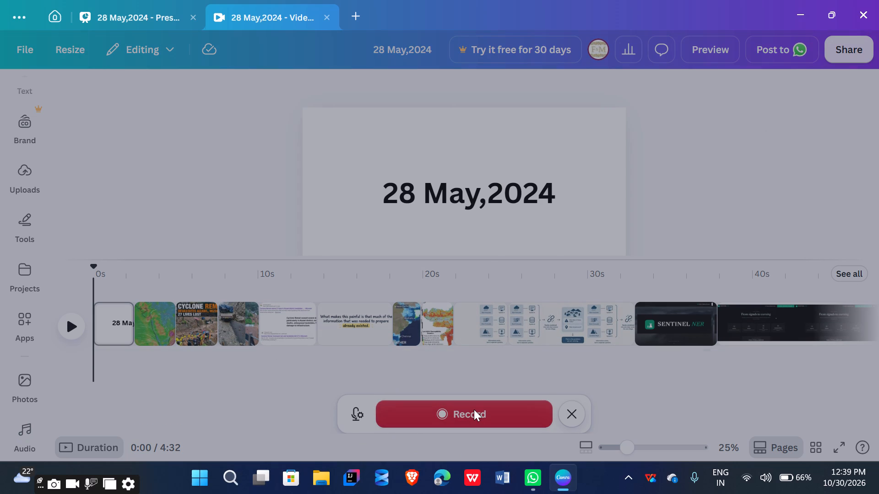
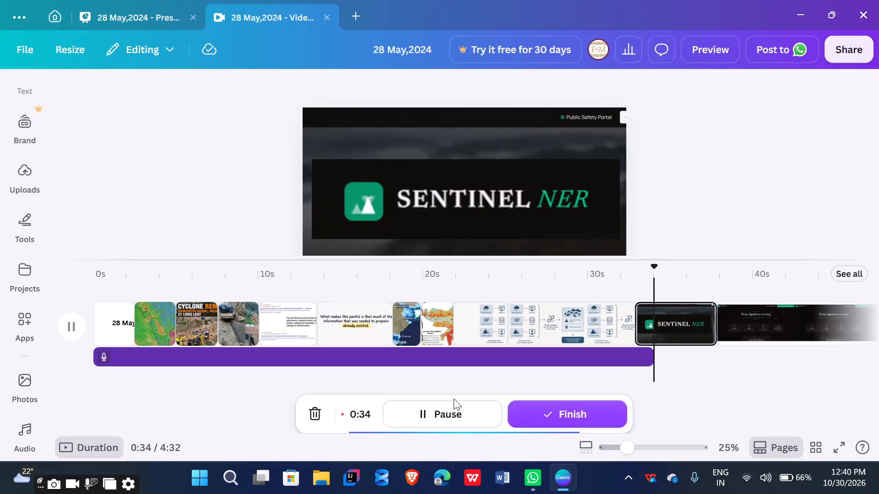
Pause the voiceover recording at about 34 seconds, on the Sentinel NER page.
left_click(437, 418)
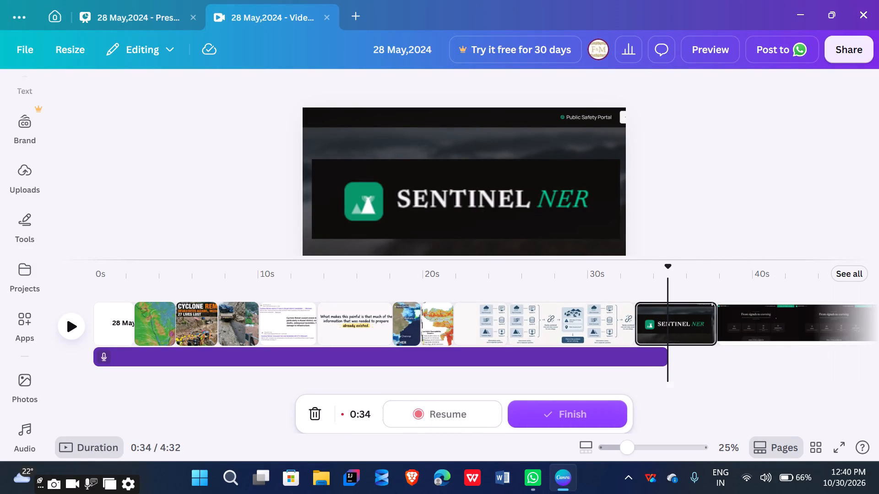
Return to the start of the timeline and try to play back the paused voiceover recording.
left_click_drag(669, 266, 89, 264)
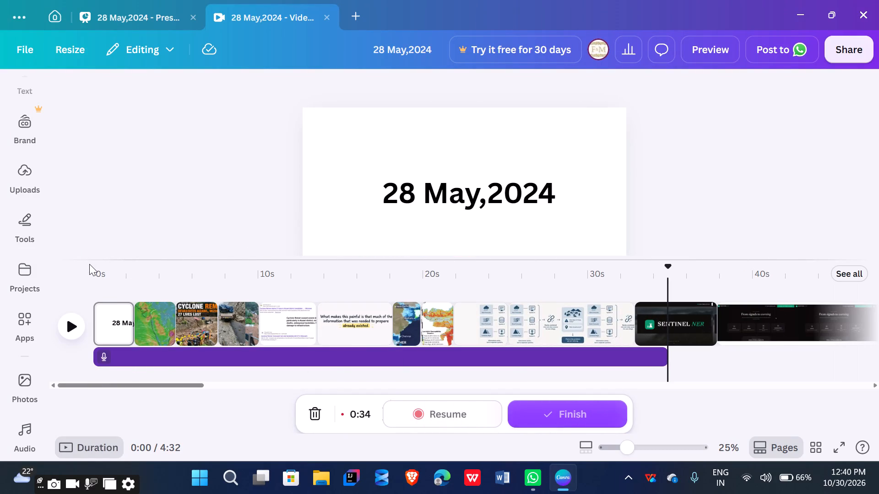
left_click(75, 328)
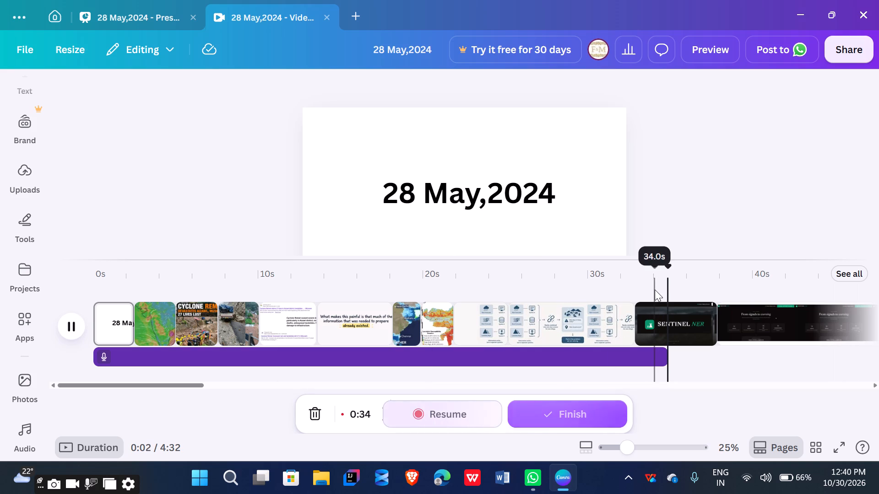
left_click_drag(667, 272, 559, 287)
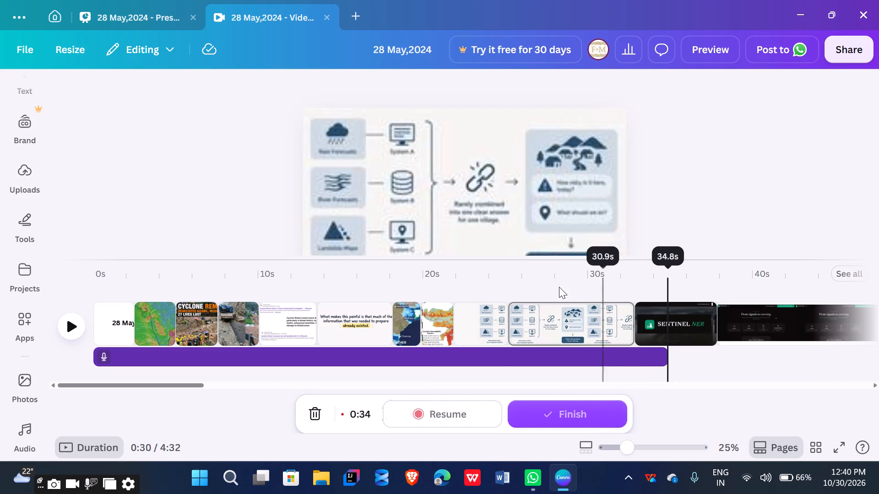
left_click_drag(559, 287, 245, 275)
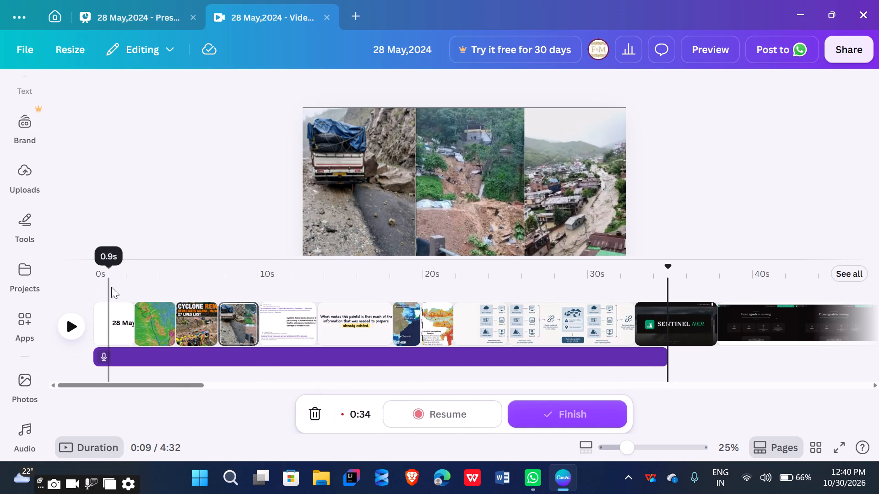
left_click(112, 286)
left_click(112, 286)
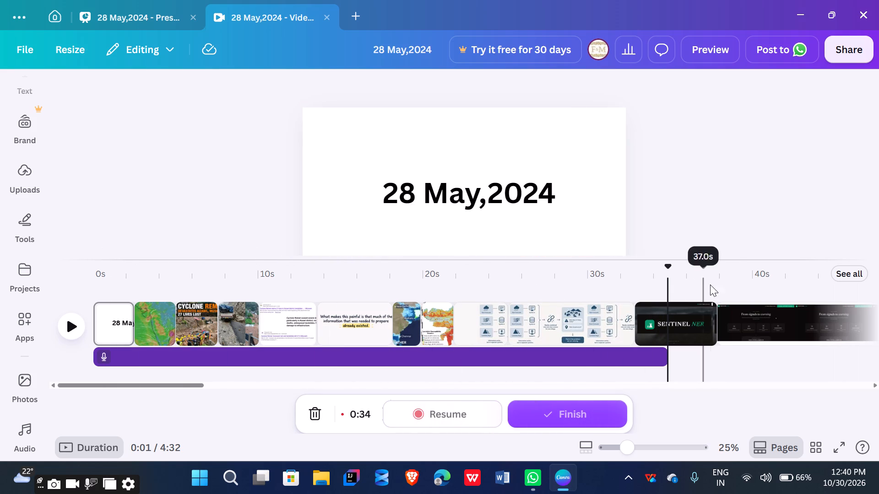
left_click(669, 270)
left_click_drag(669, 270, 590, 270)
left_click(590, 270)
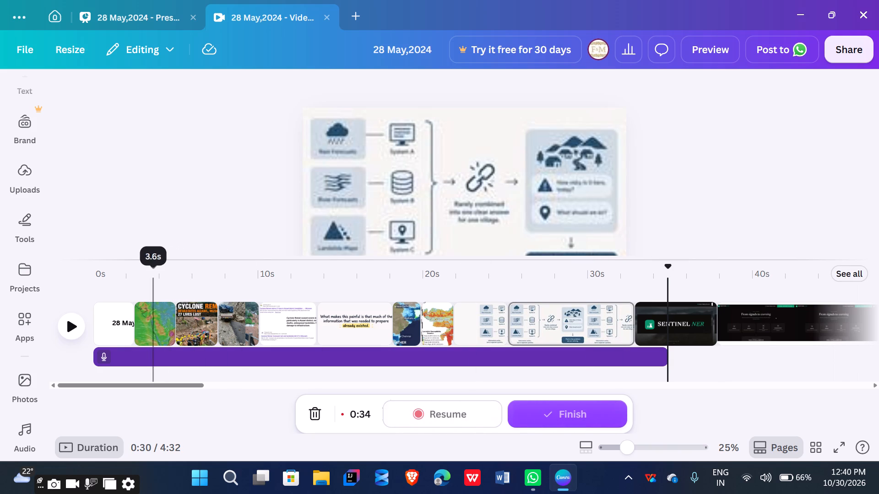
left_click(100, 278)
left_click(95, 278)
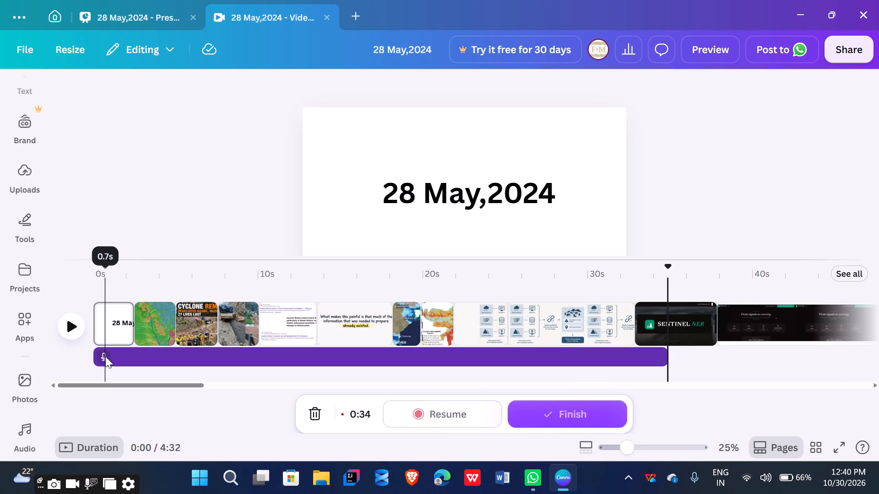
Finish the voiceover recording so that it is added to the timeline beneath the video pages.
left_click(100, 342)
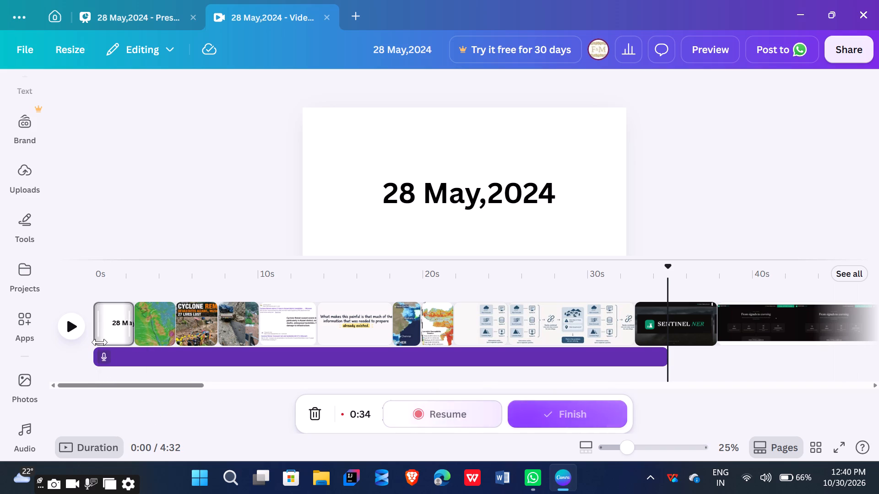
scroll(169, 392, "down", 3)
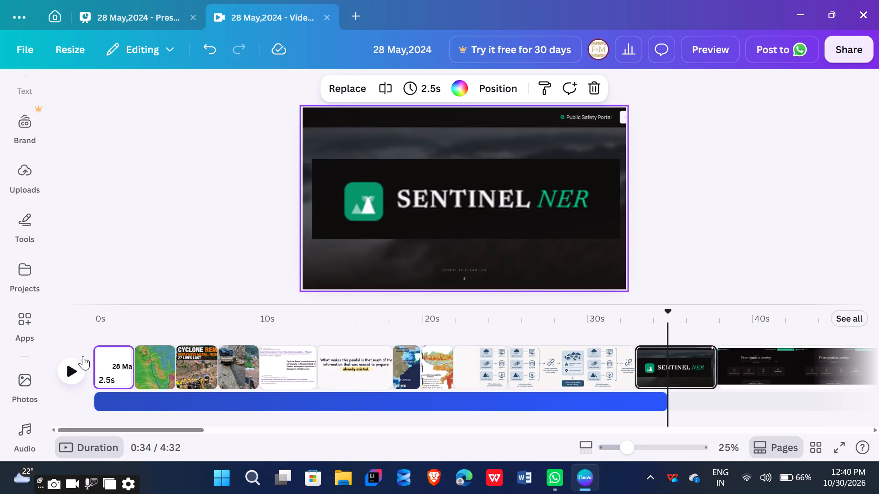
Play the video from the start of the timeline to review the finished voice recording.
left_click(64, 373)
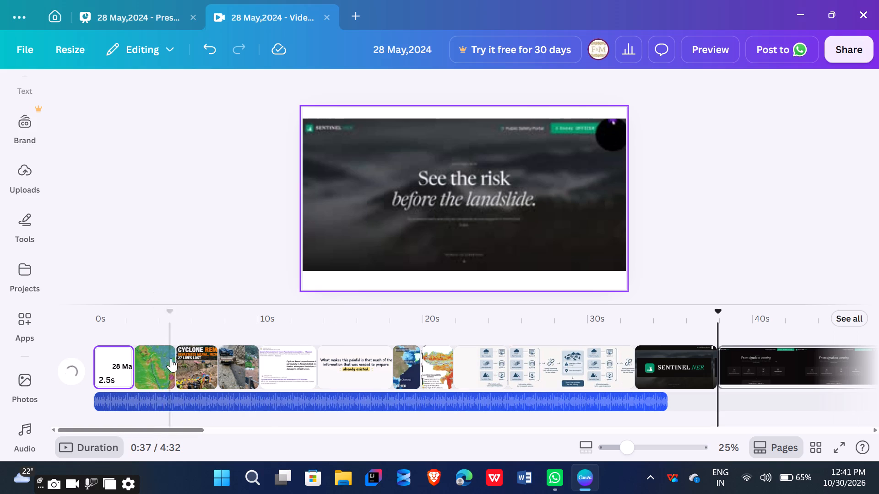
left_click(117, 370)
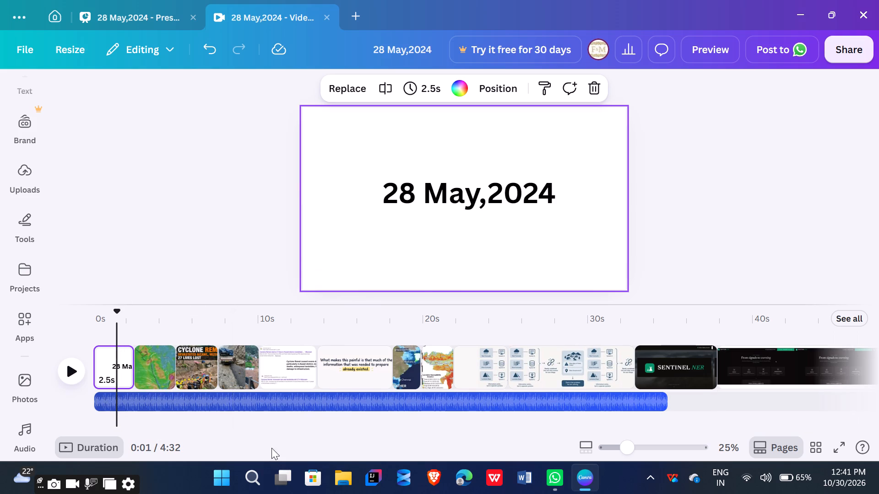
left_click(352, 395)
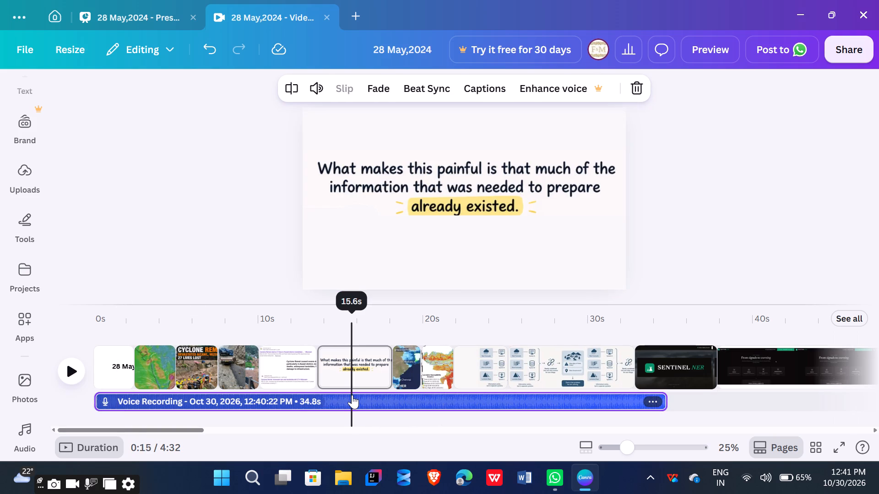
left_click(108, 399)
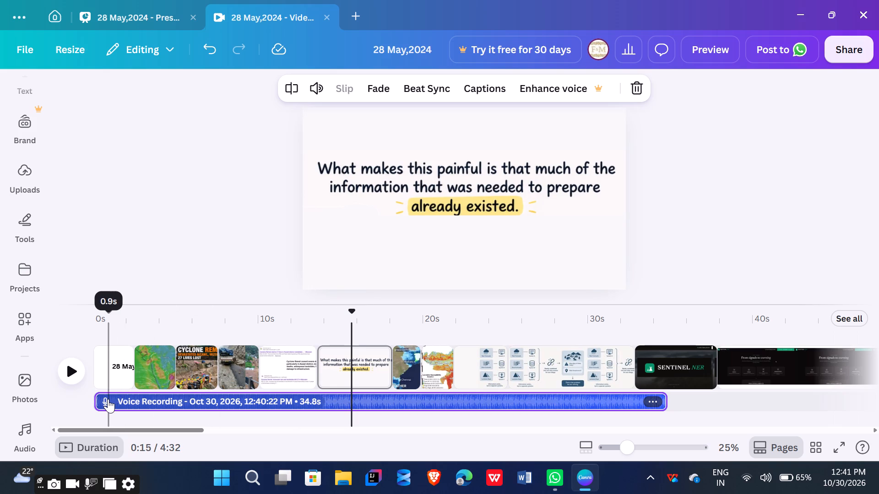
left_click(108, 399)
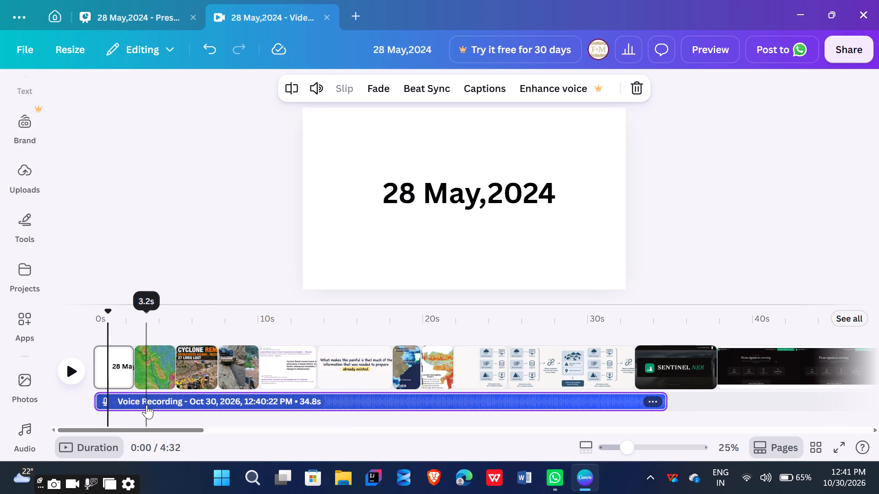
left_click(146, 405)
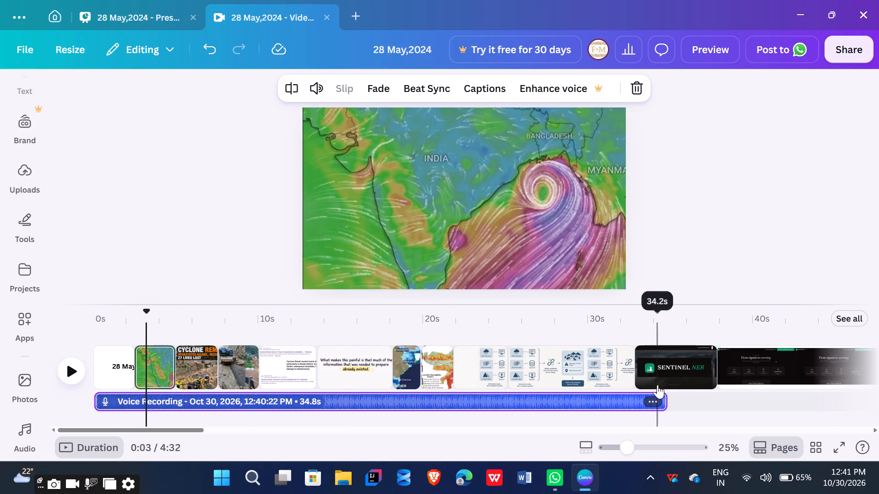
left_click(656, 401)
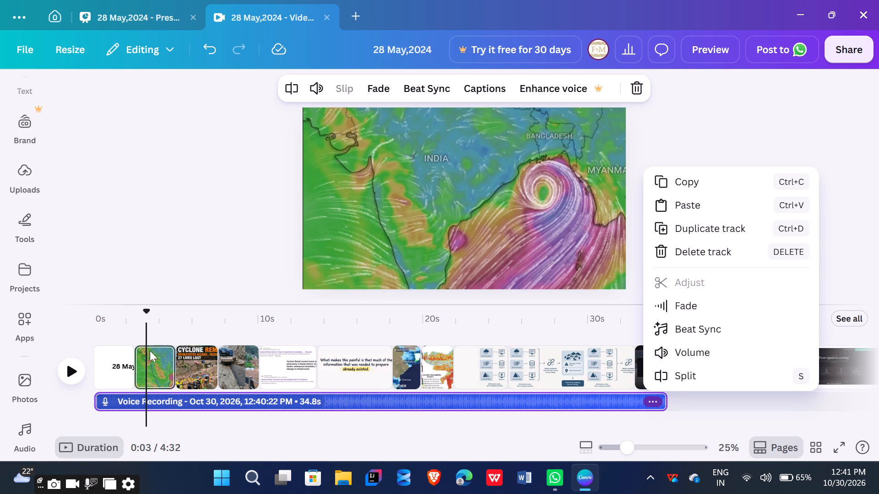
left_click(70, 370)
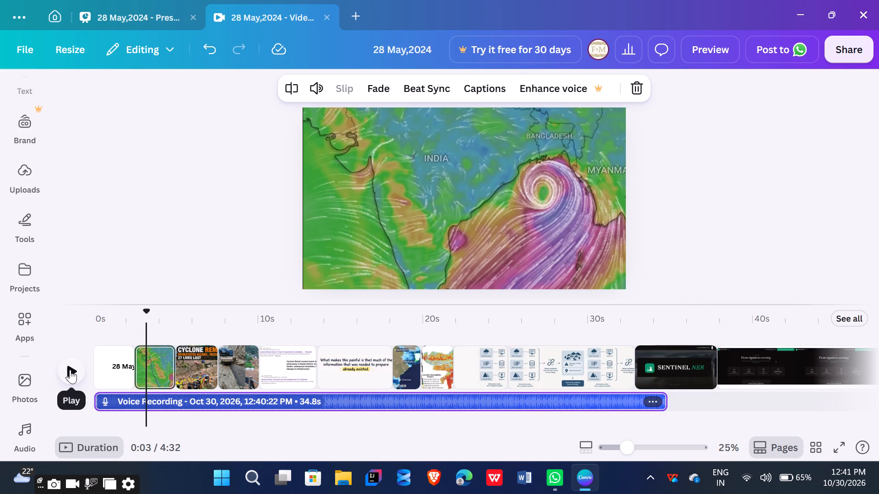
left_click(70, 370)
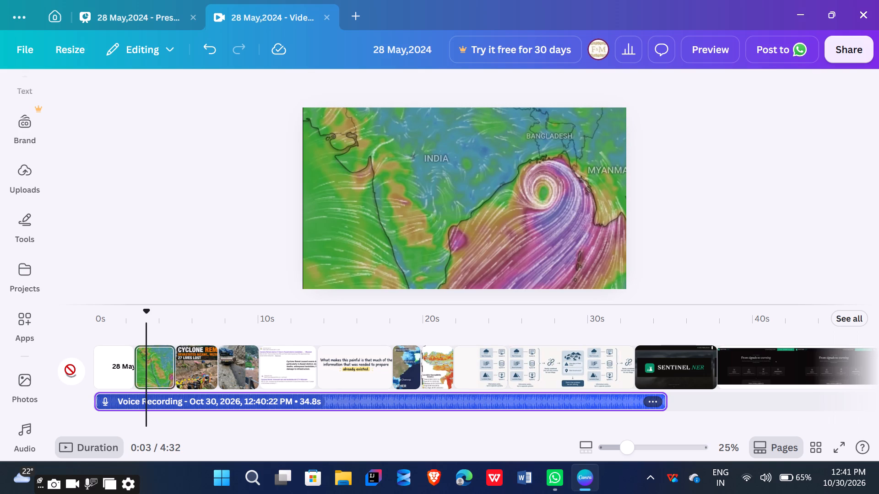
scroll(657, 187, "down", 2)
left_click_drag(146, 313, 87, 314)
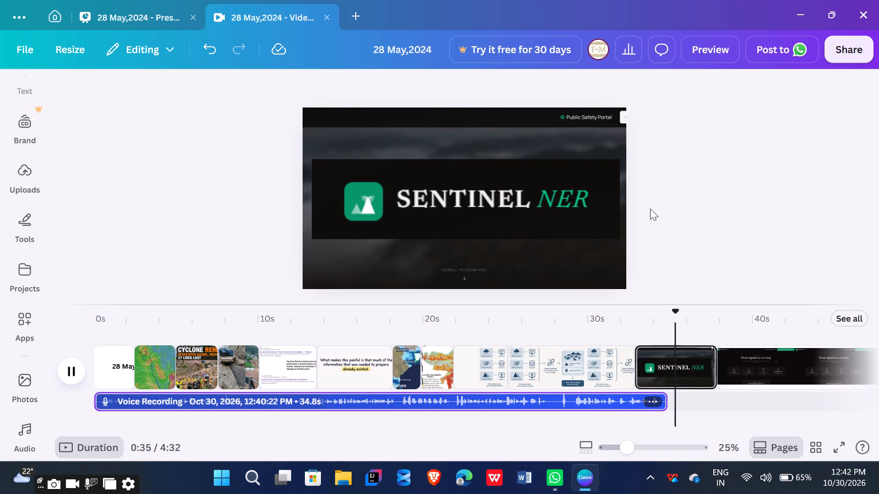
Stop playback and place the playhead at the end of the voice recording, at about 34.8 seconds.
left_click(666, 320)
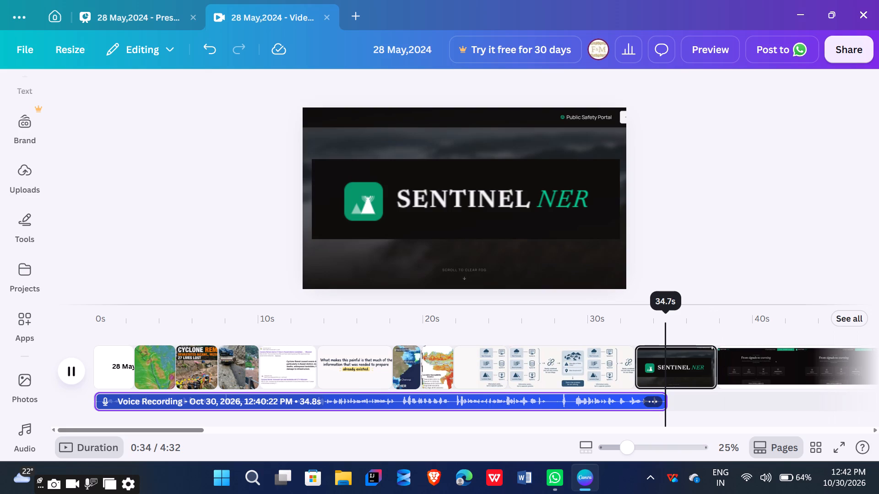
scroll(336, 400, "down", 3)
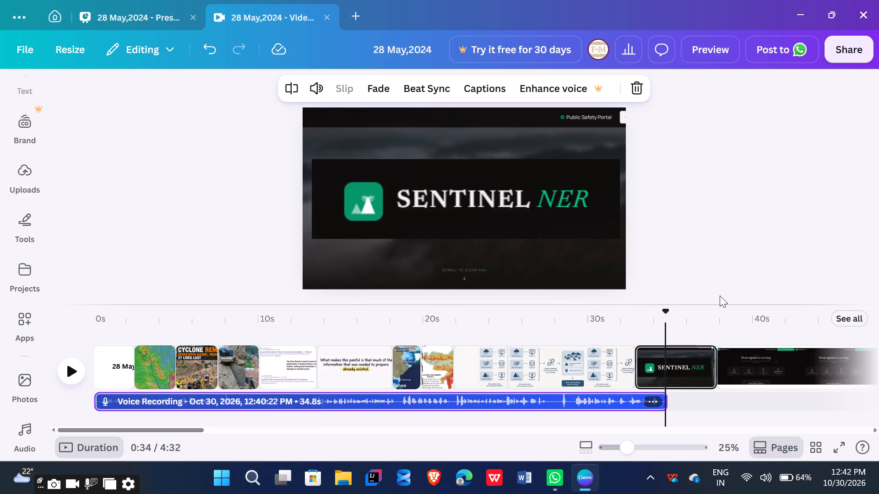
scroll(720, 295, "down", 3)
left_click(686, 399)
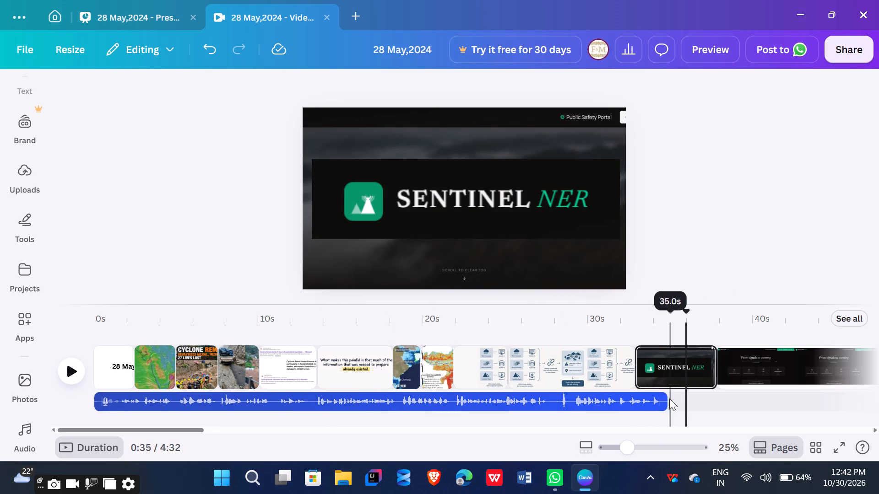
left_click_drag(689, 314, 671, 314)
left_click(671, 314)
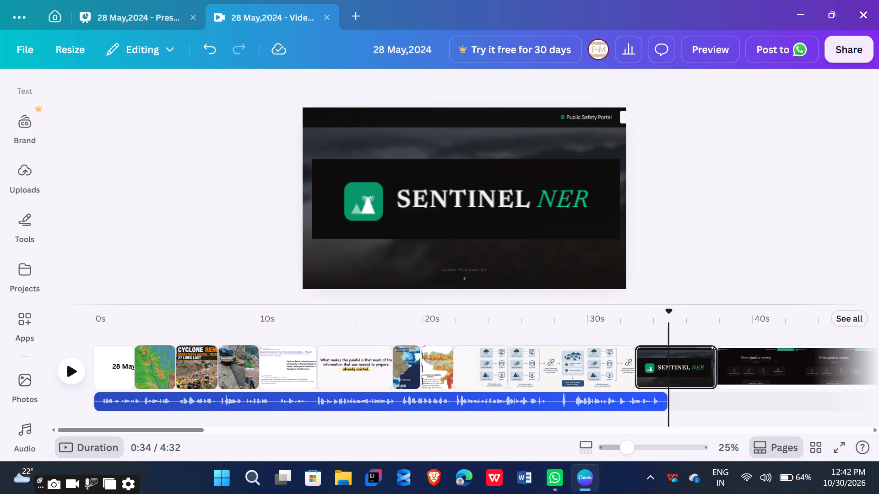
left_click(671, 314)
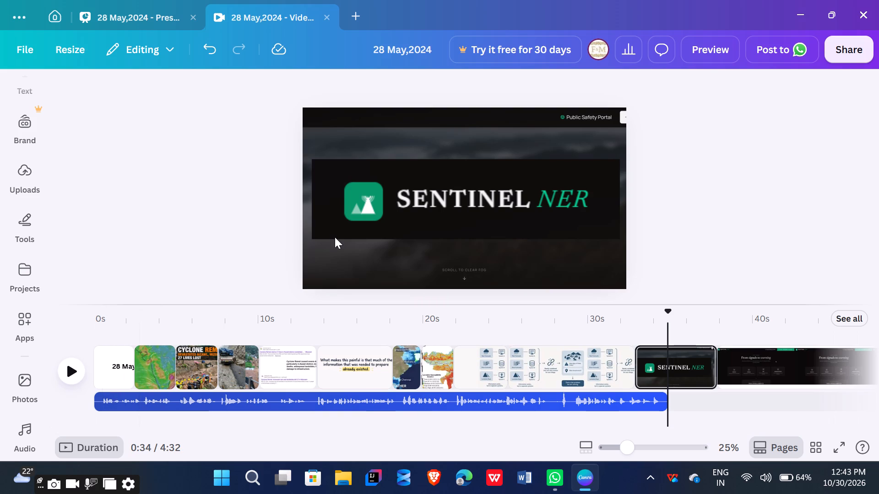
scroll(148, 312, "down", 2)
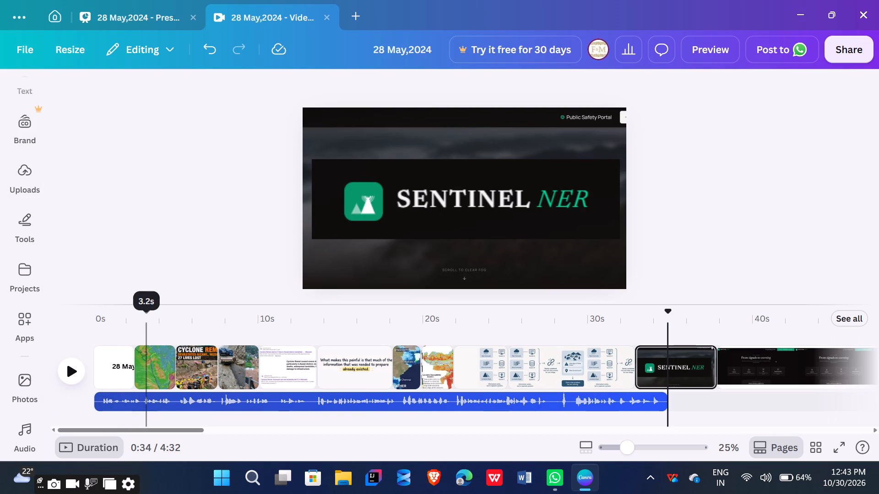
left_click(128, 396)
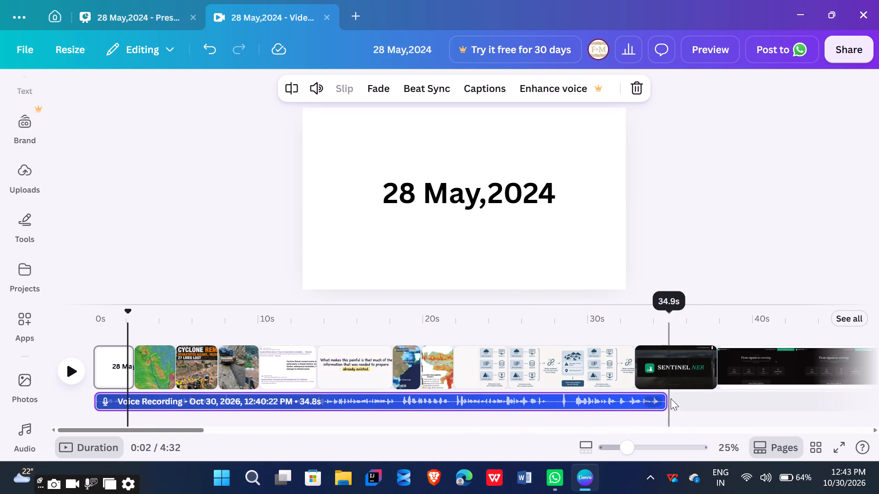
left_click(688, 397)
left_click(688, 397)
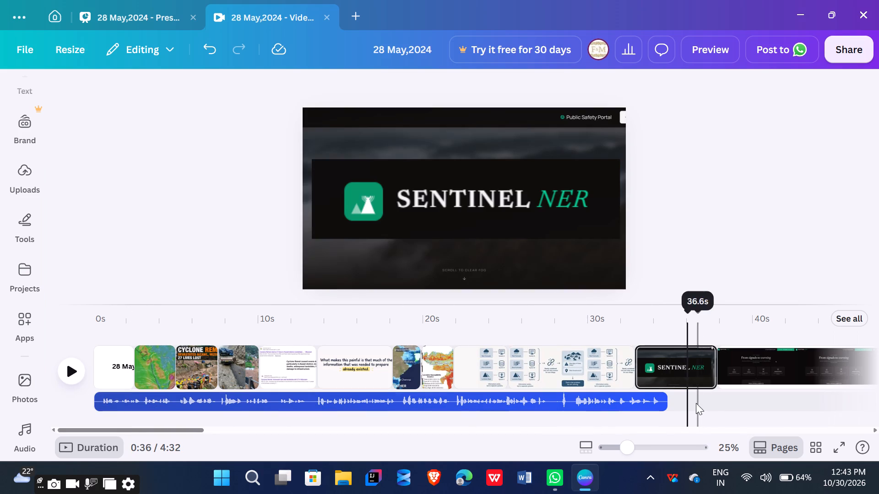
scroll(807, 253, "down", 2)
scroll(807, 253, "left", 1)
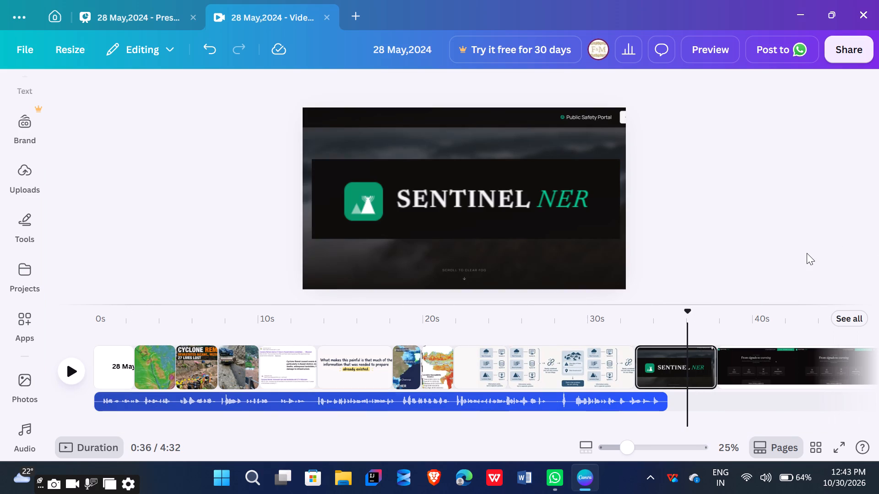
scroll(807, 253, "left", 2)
Move the playhead back to the very start of the timeline, at 0:00.
left_click_drag(684, 311, 175, 436)
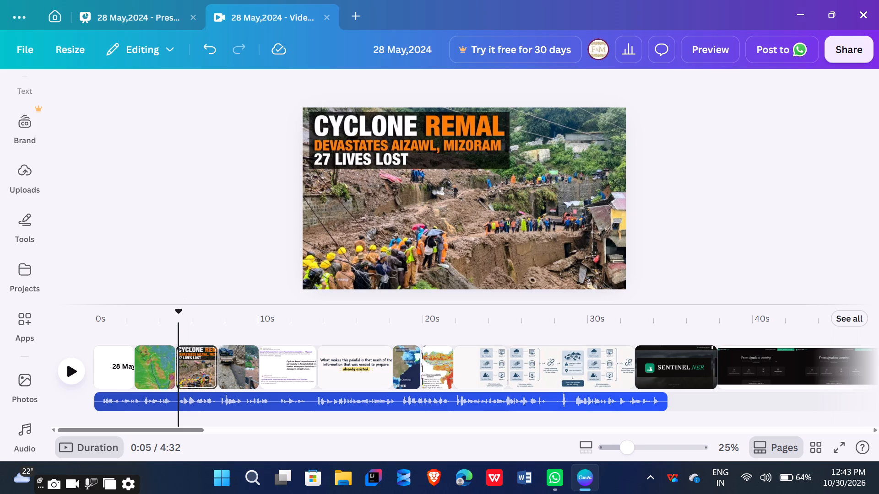
left_click_drag(179, 313, 95, 313)
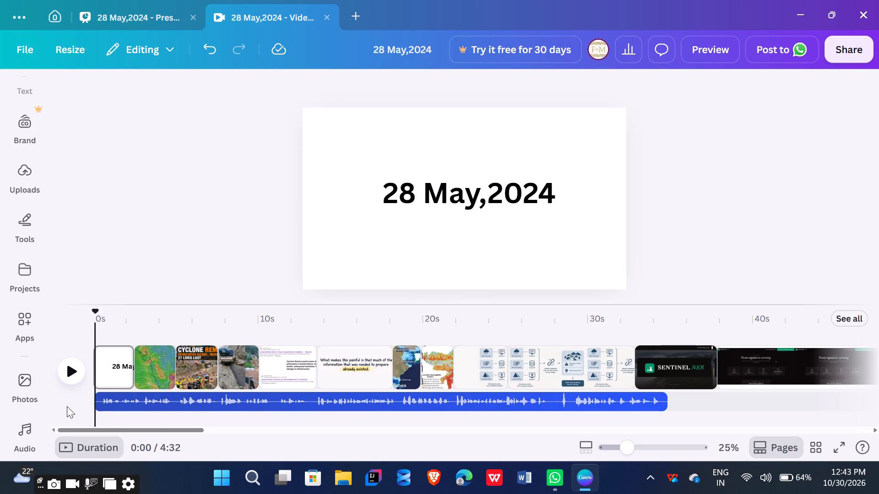
Open the volume settings of the voice recording on the timeline to inspect them.
left_click(121, 403)
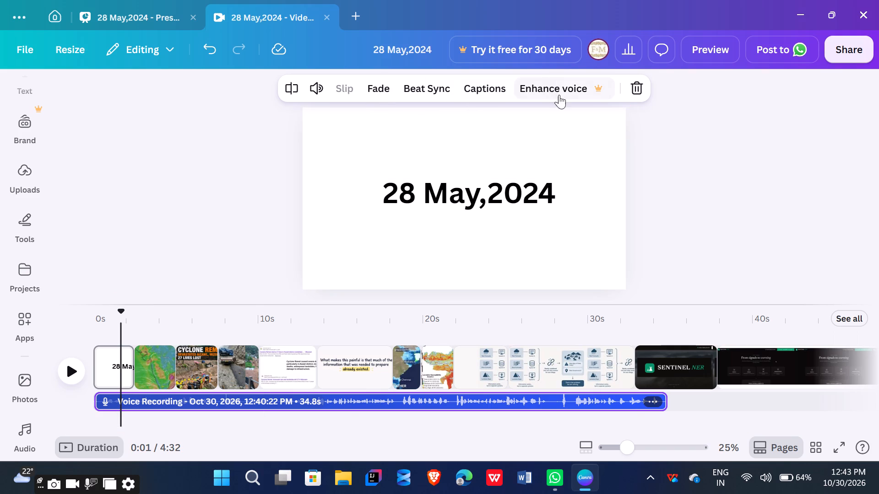
left_click(311, 87)
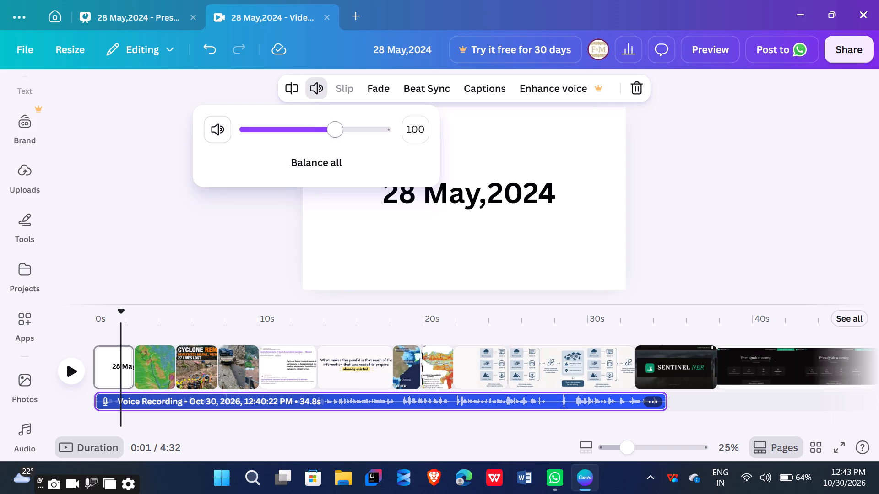
left_click(644, 152)
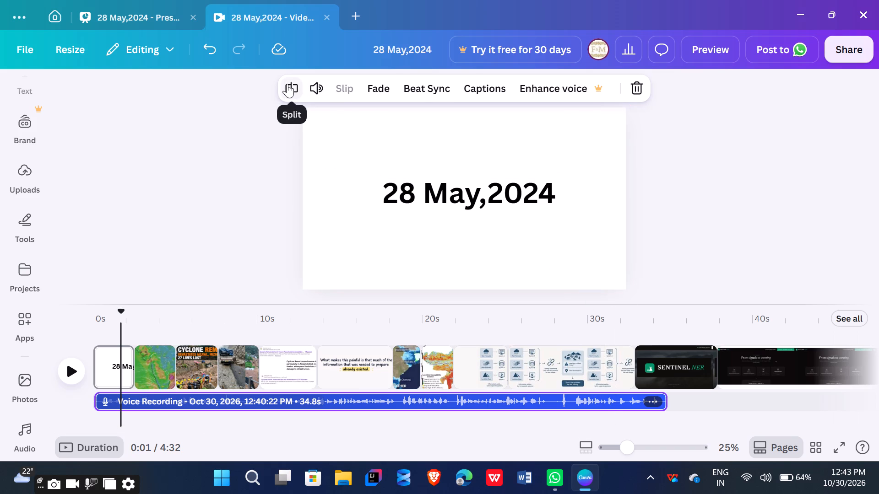
scroll(314, 288, "down", 1)
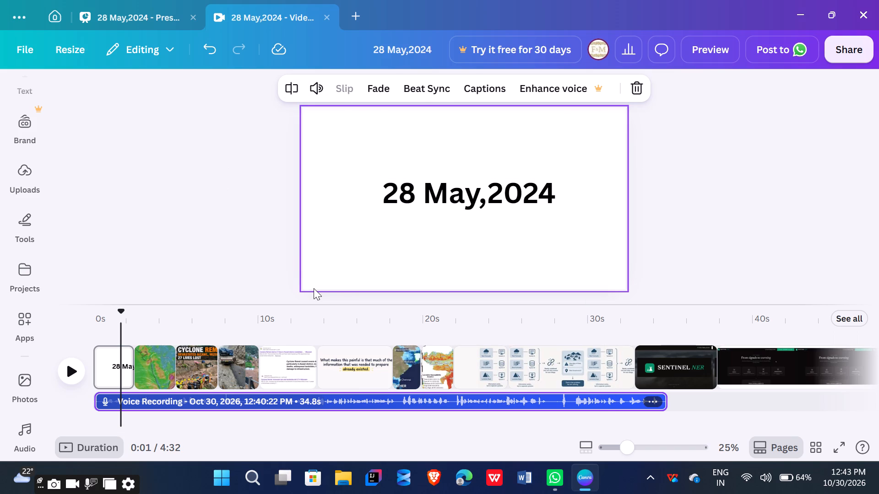
scroll(314, 288, "down", 3)
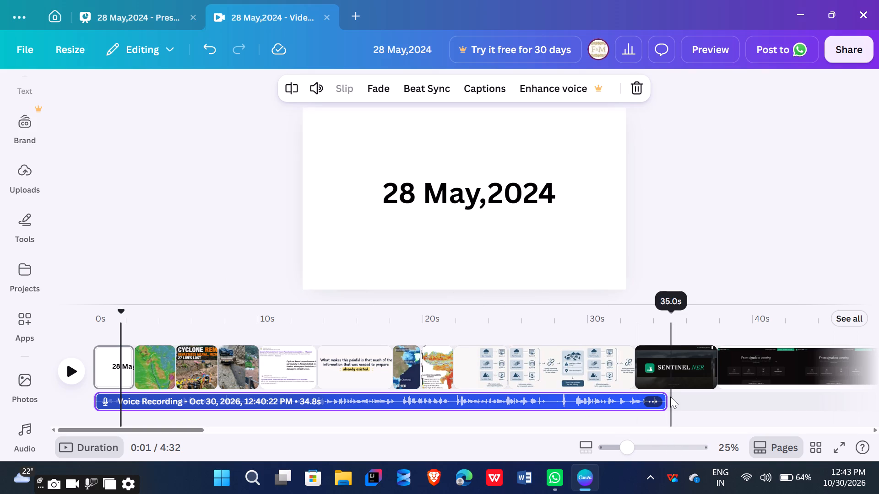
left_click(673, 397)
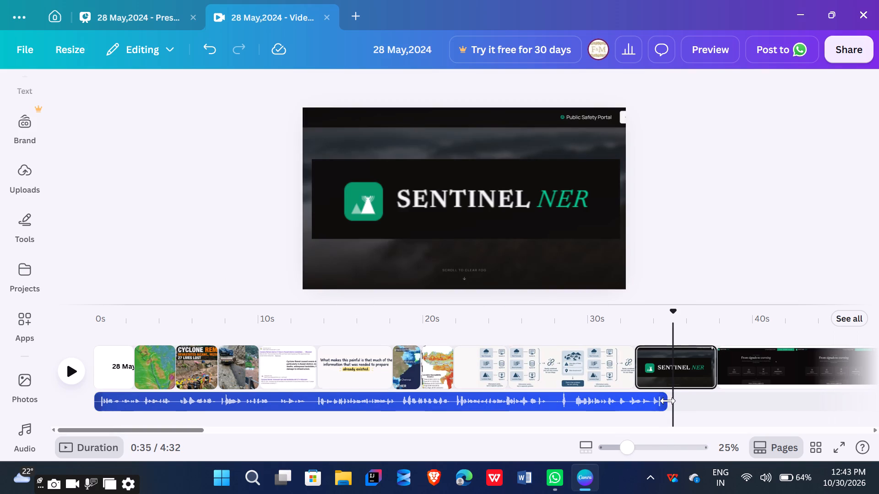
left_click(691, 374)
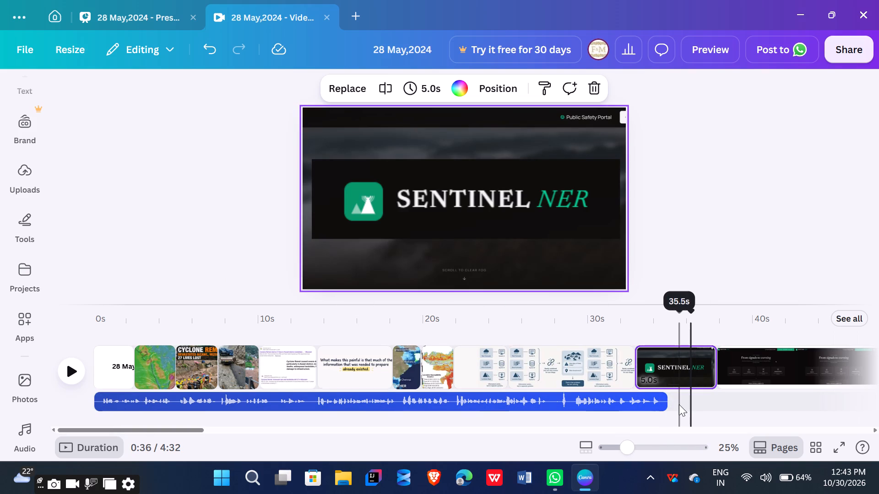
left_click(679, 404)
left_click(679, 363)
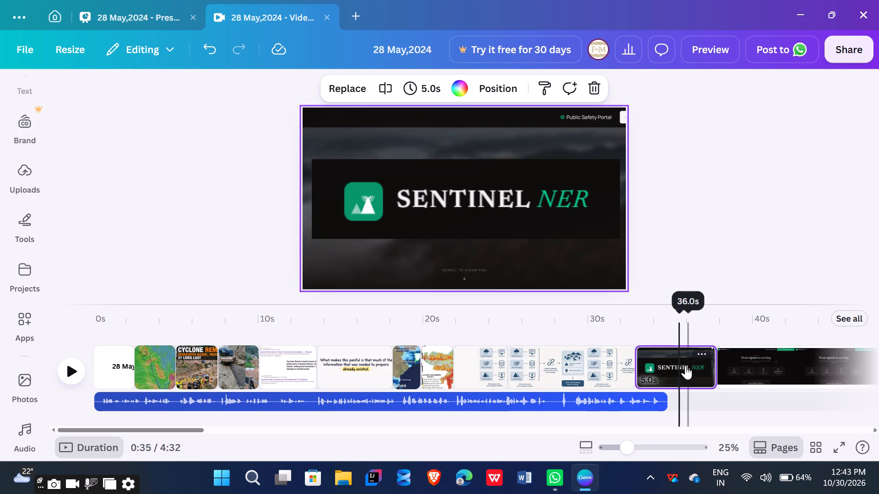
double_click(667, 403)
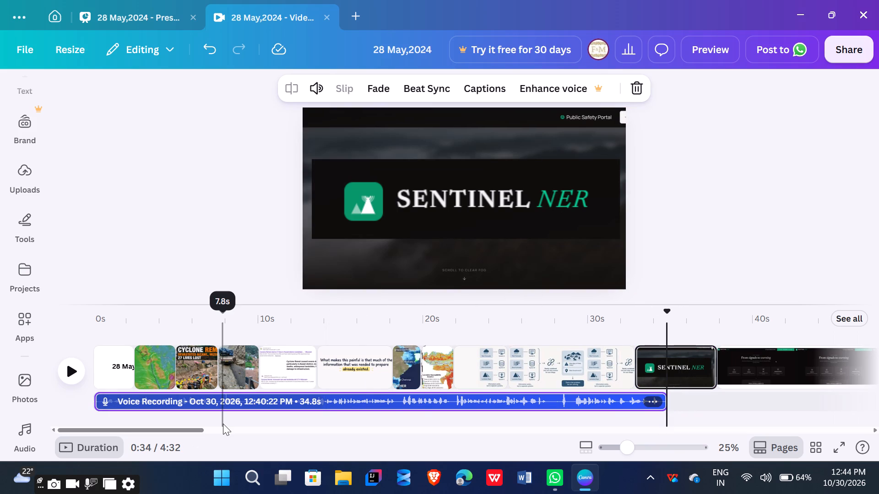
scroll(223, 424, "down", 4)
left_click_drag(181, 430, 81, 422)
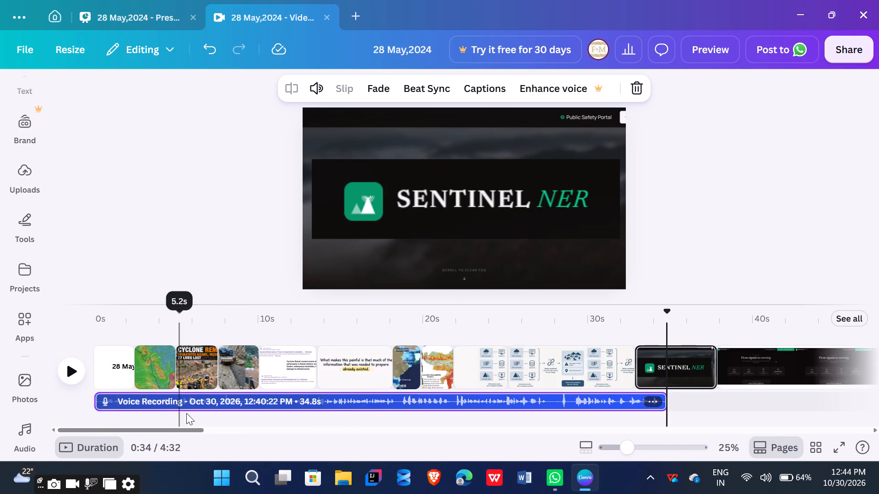
Copy the voice recording track beneath the video pages.
left_click(109, 405)
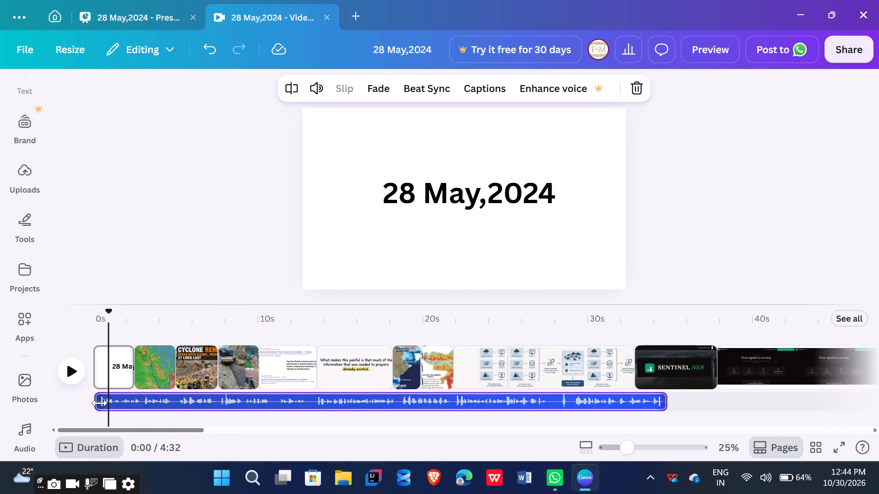
left_click(131, 398)
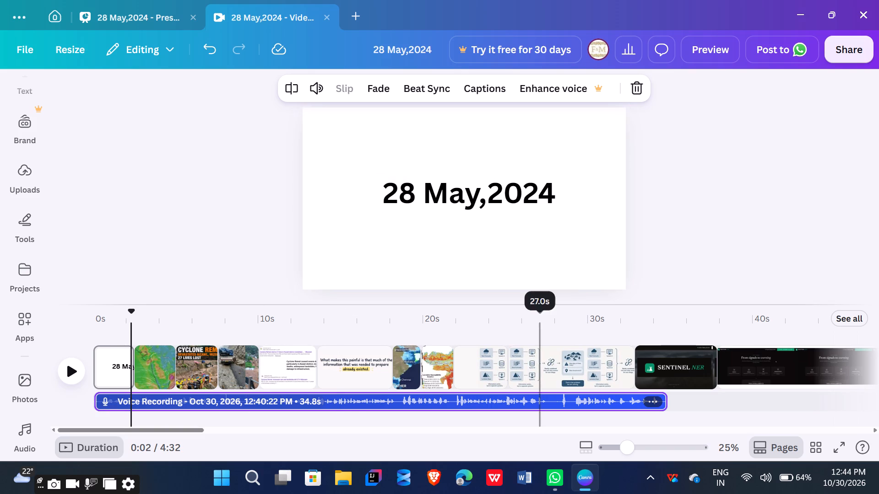
left_click(651, 400)
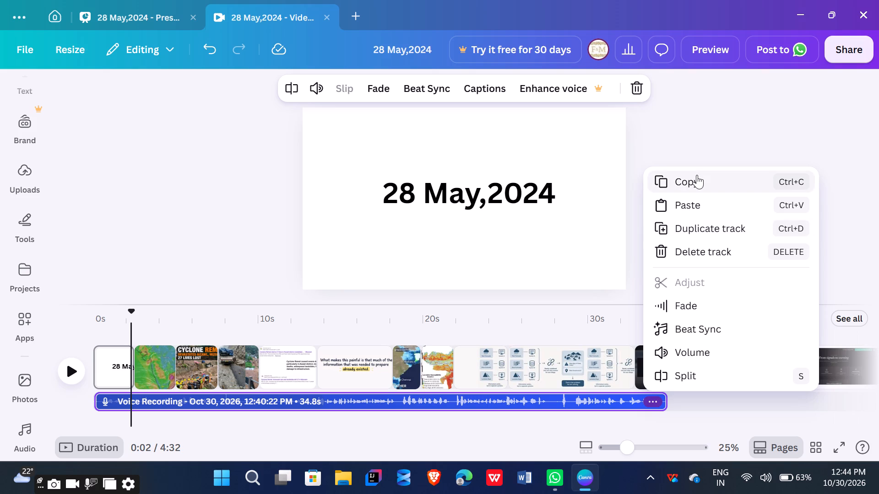
left_click(697, 175)
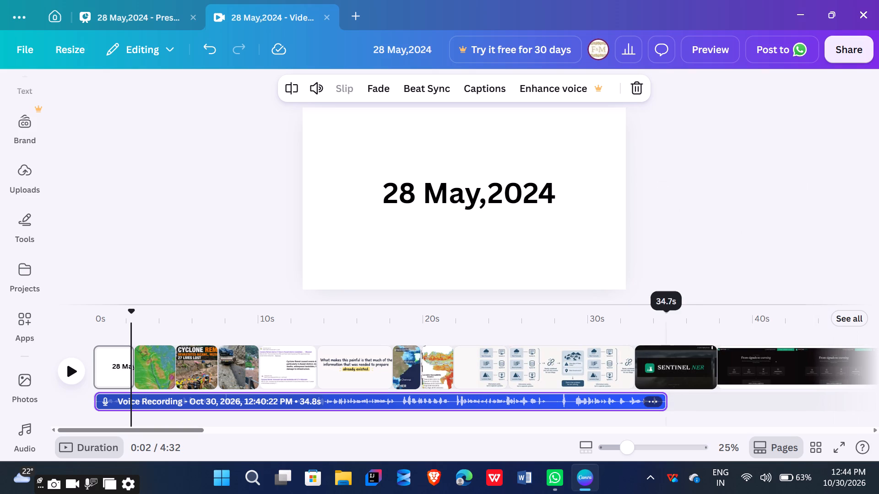
Delete the voice recording track from the timeline.
left_click(653, 403)
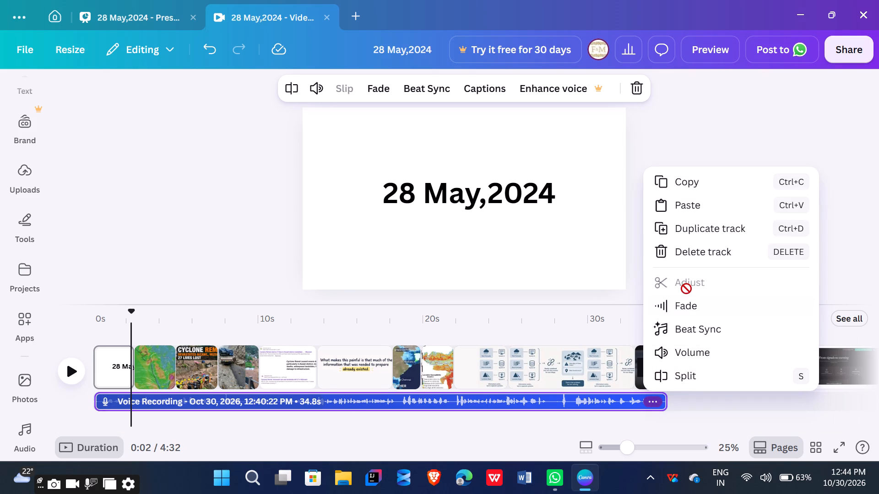
left_click(717, 251)
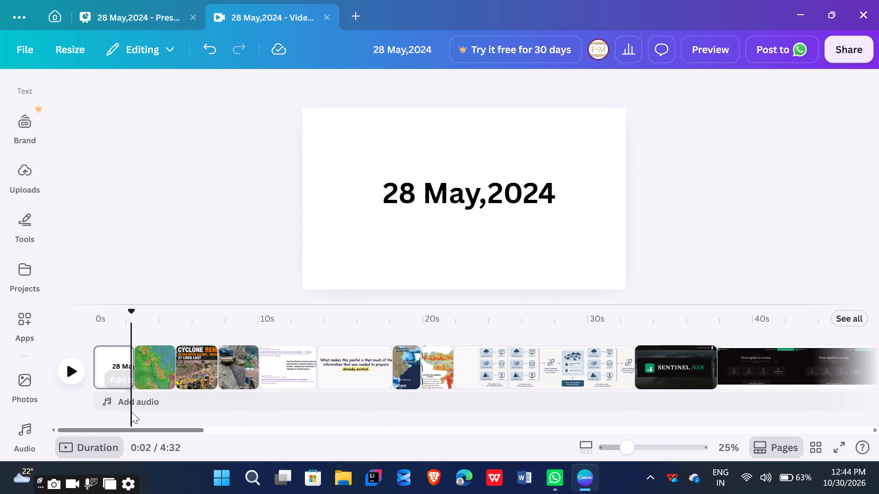
Start a new voiceover recording from the beginning of the timeline at 0:00, using the default microphone.
left_click_drag(132, 319, 98, 319)
left_click_drag(98, 319, 81, 318)
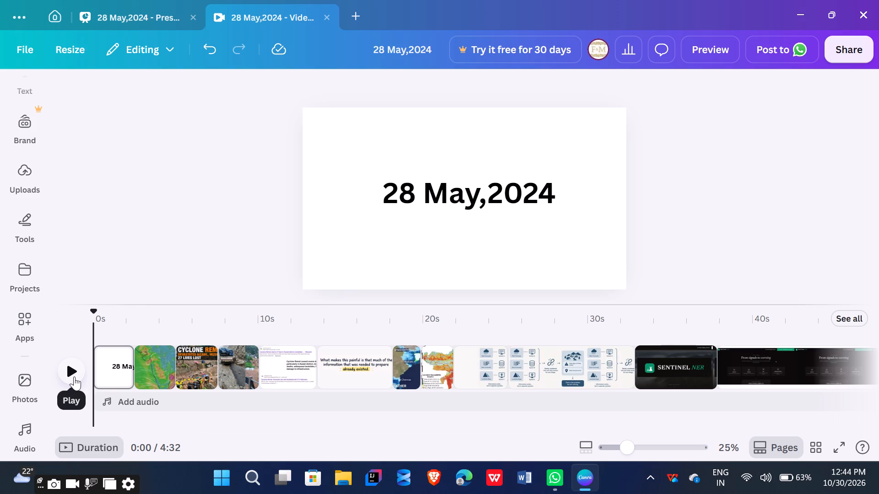
left_click(121, 399)
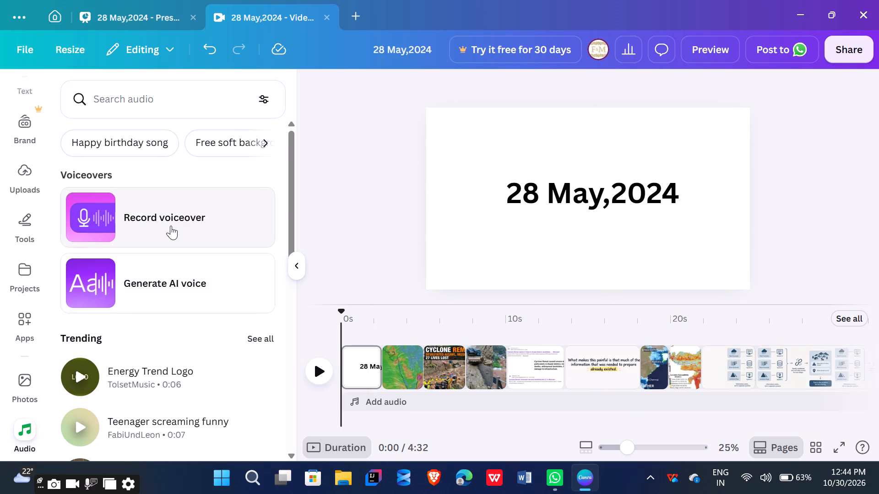
left_click(171, 226)
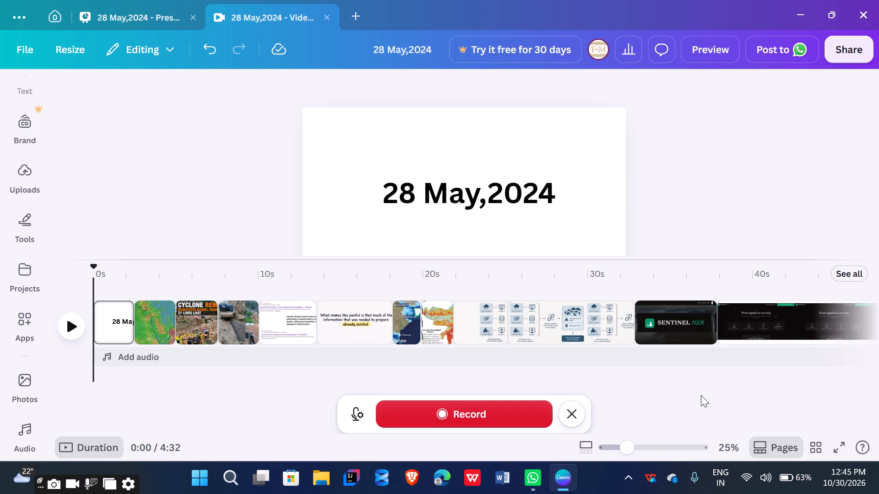
left_click(364, 417)
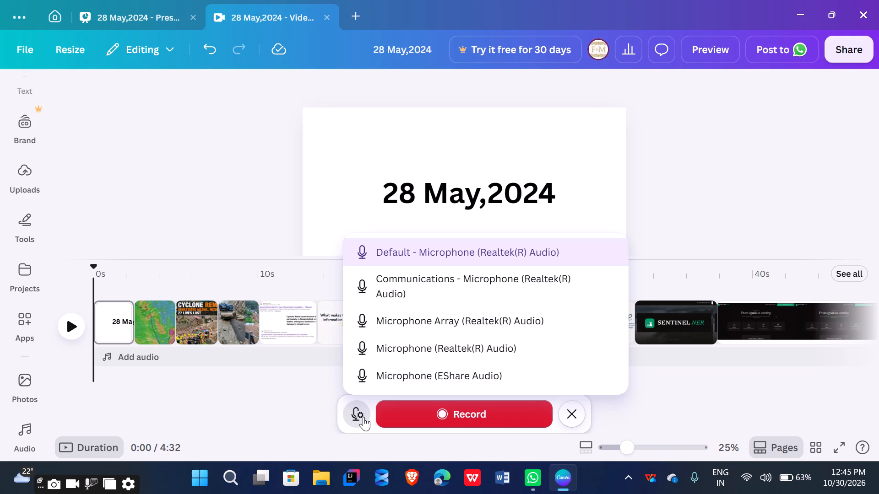
left_click(643, 415)
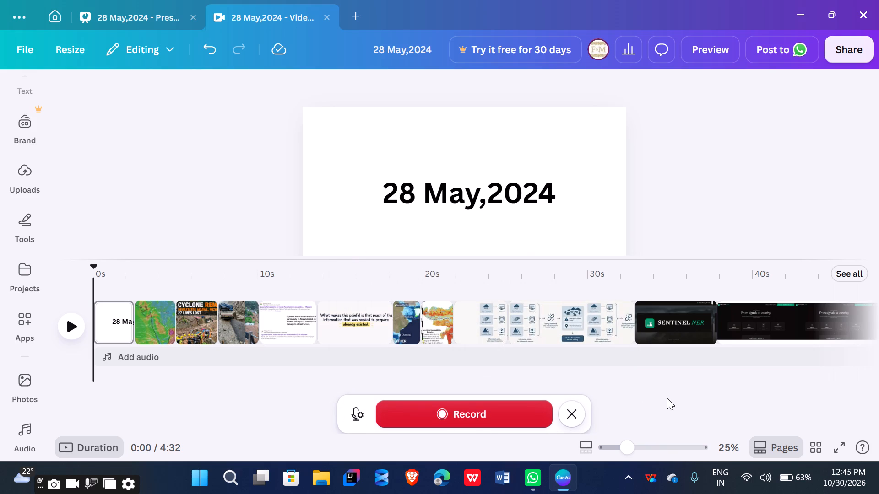
left_click(482, 413)
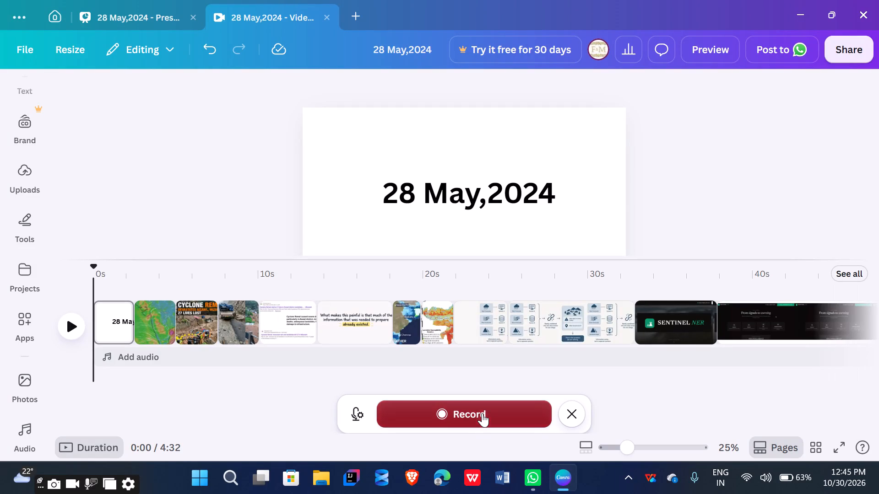
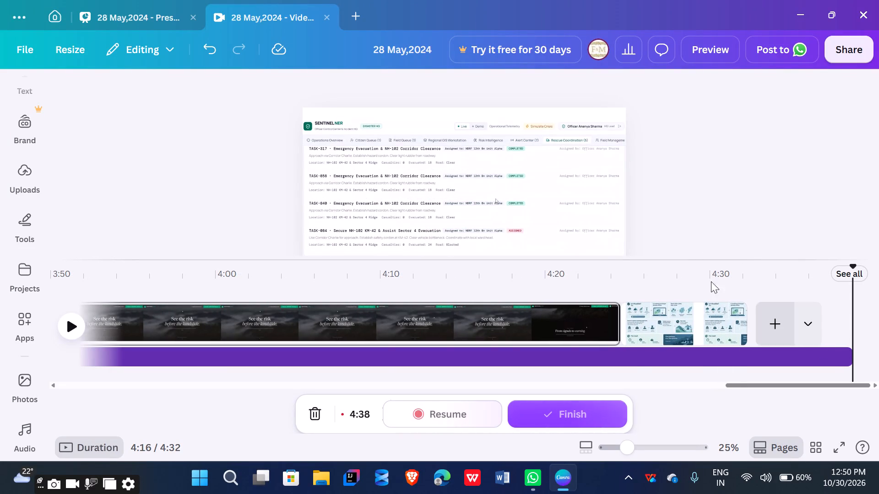
Finish the voiceover recording and add it to the timeline.
left_click(620, 276)
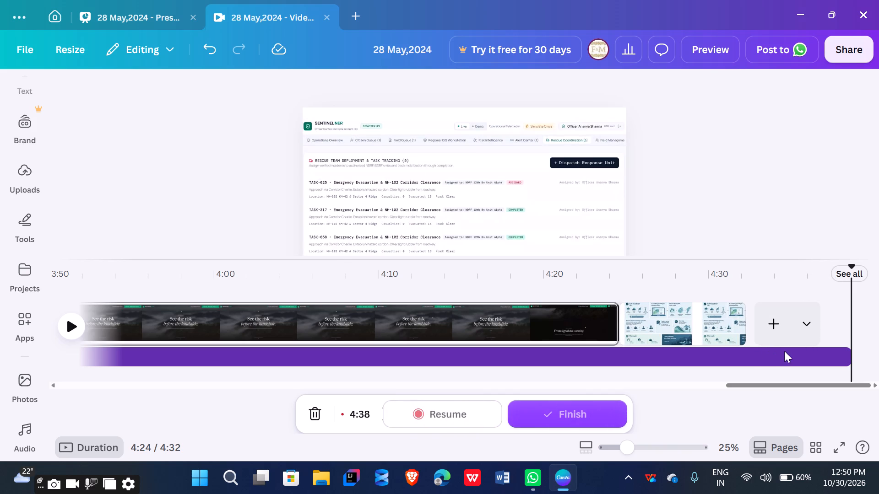
scroll(761, 359, "right", 9)
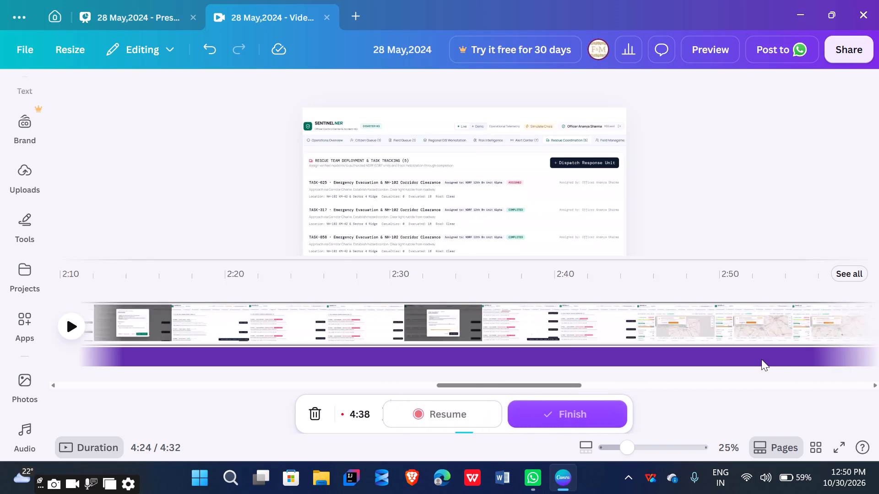
scroll(761, 359, "right", 7)
left_click(581, 415)
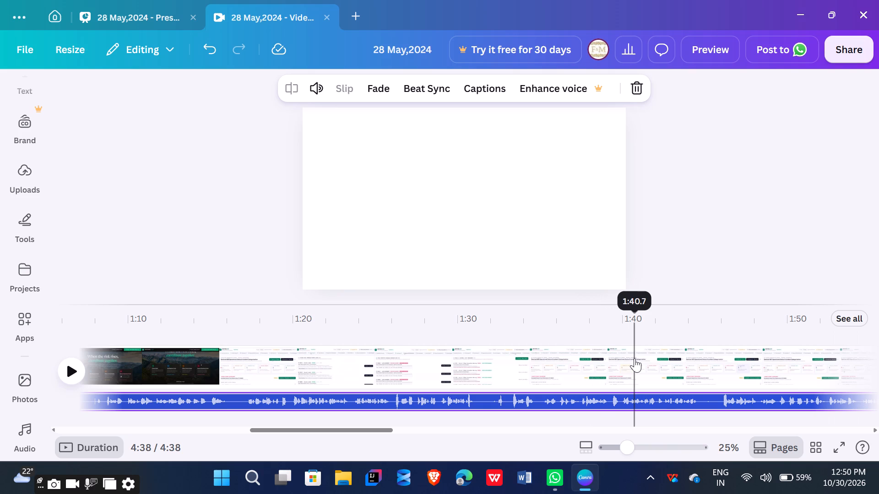
Shorten the blank last page after the "Is it feasible?" infographic to about 2.1 s.
scroll(635, 358, "left", 13)
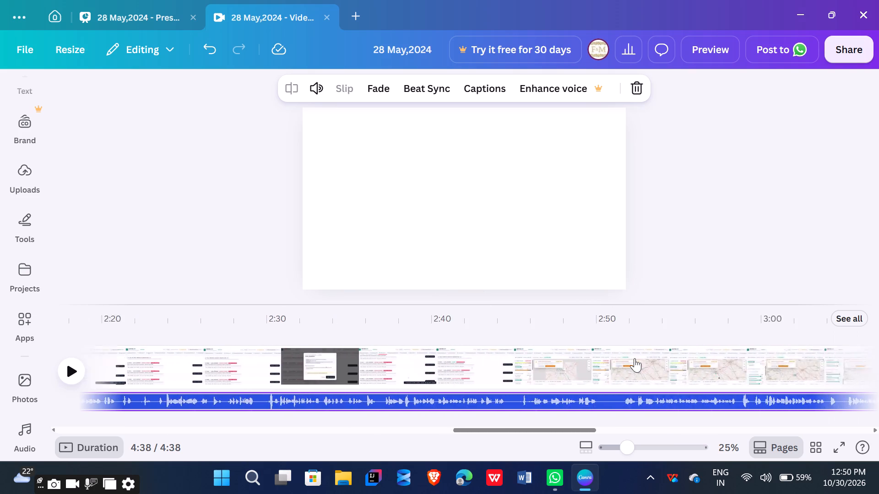
scroll(635, 358, "left", 11)
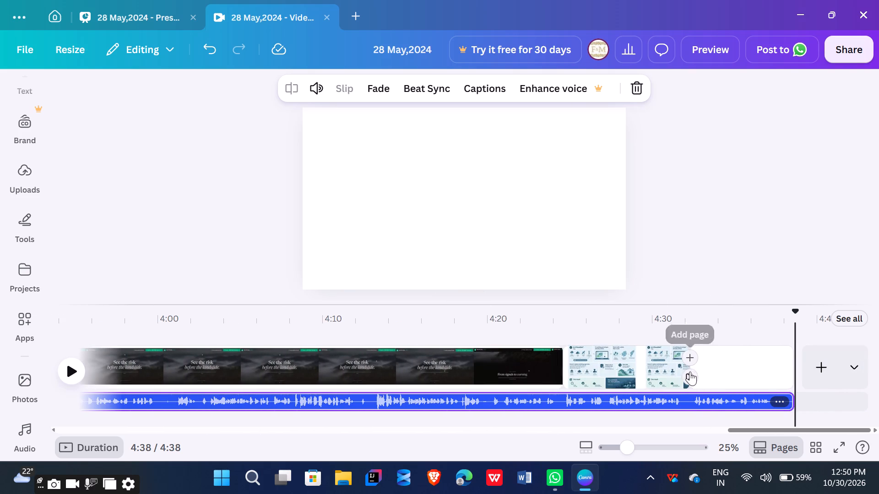
left_click(657, 360)
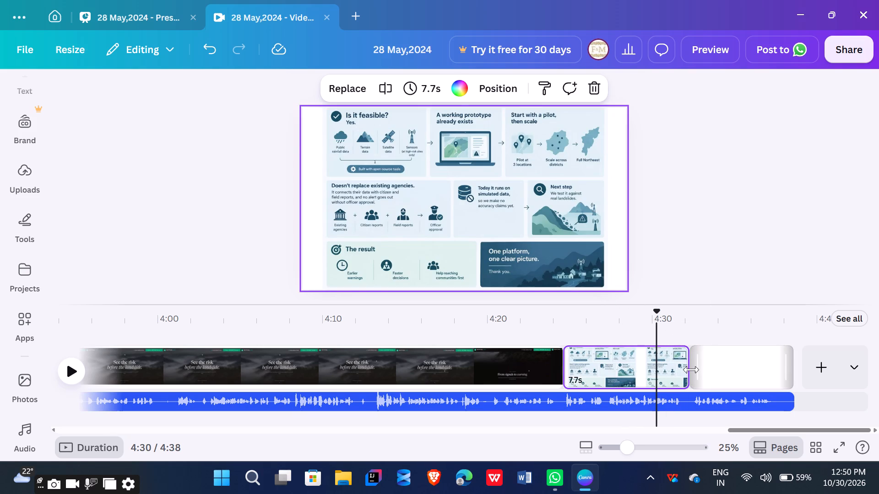
left_click_drag(692, 370, 773, 371)
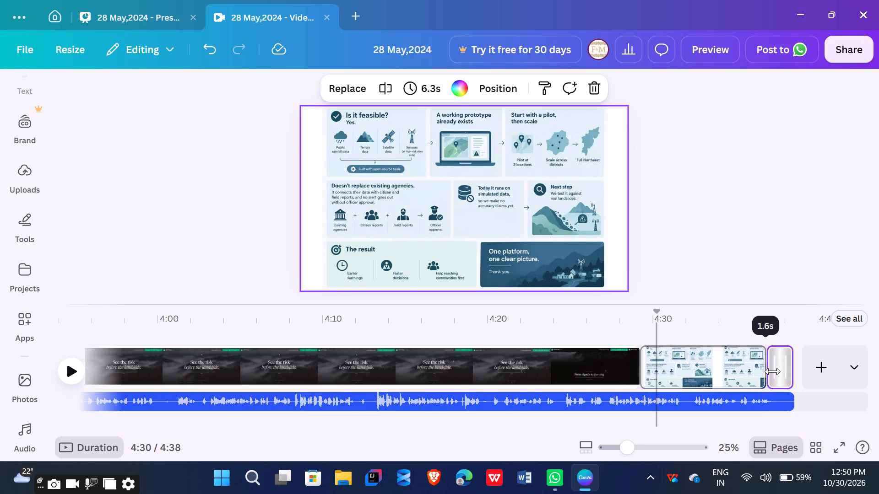
left_click_drag(773, 371, 716, 378)
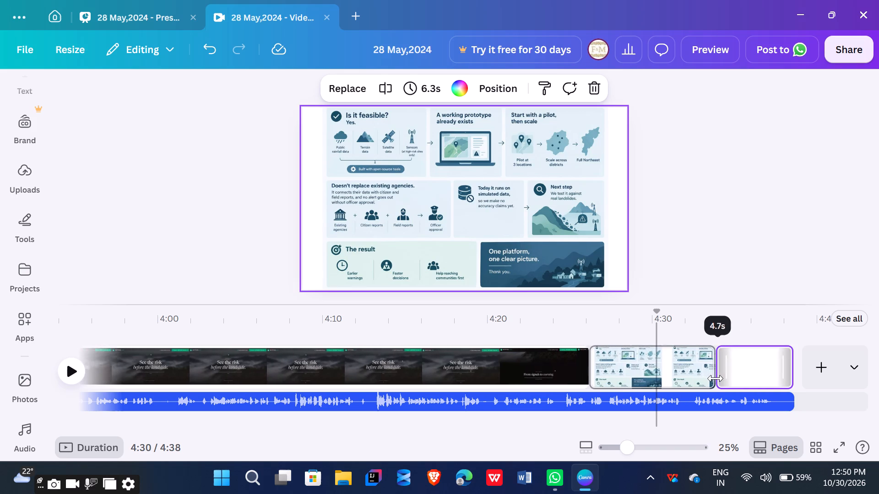
left_click_drag(716, 378, 709, 381)
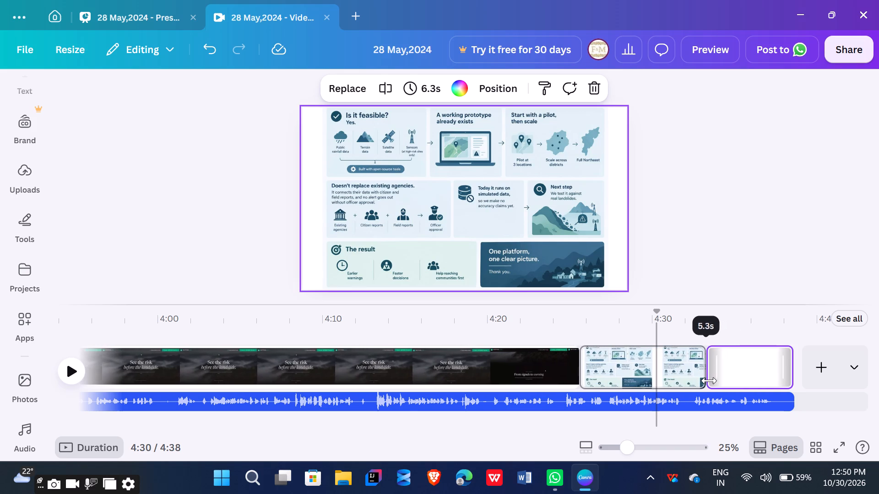
left_click_drag(709, 381, 761, 374)
Extend the "Is it feasible?" infographic page to 11.9 s so it covers the end of the narration.
left_click(745, 362)
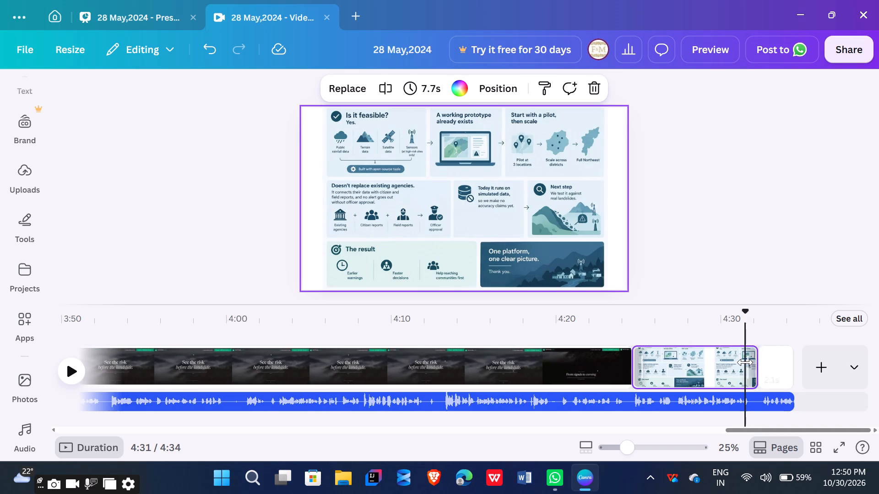
left_click_drag(752, 370, 762, 370)
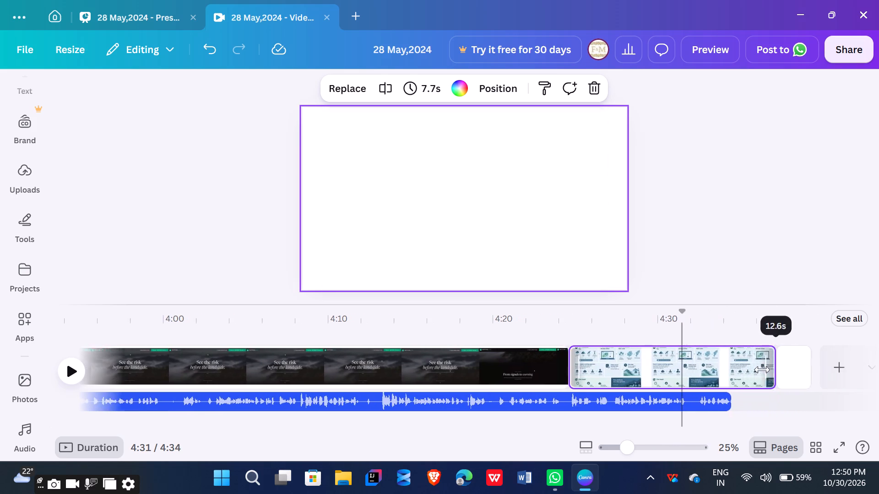
left_click_drag(762, 370, 765, 368)
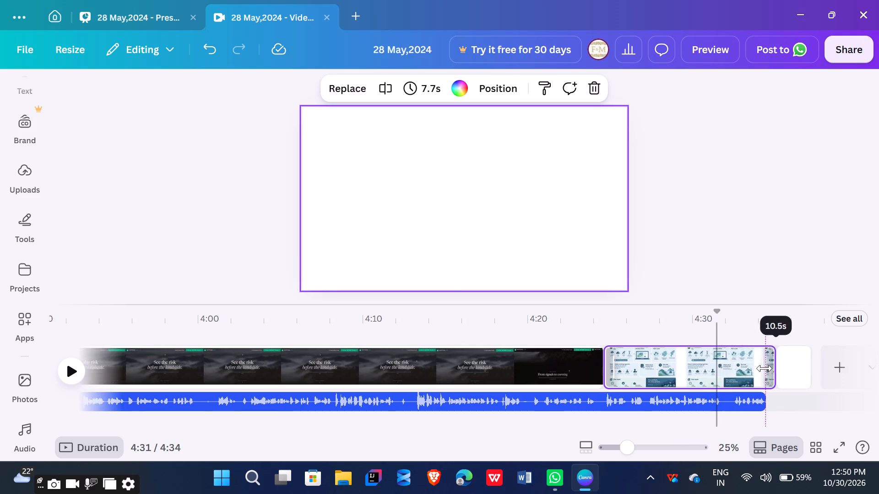
left_click_drag(765, 368, 751, 369)
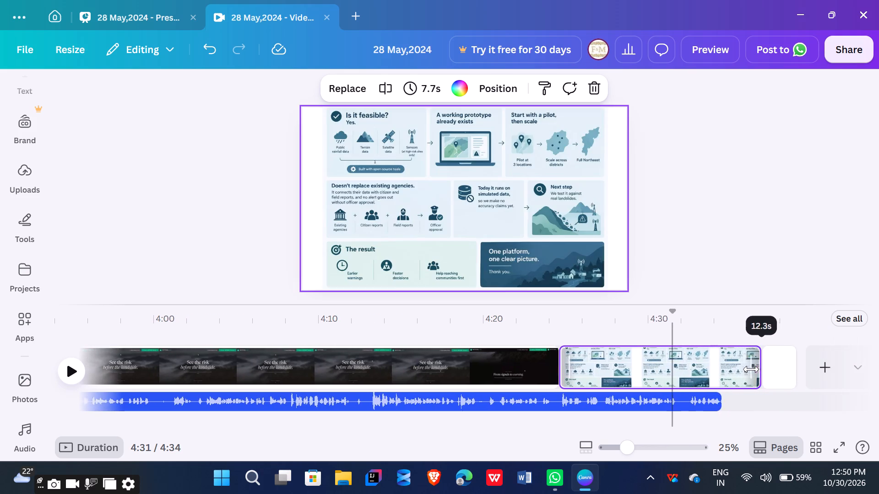
left_click_drag(751, 369, 749, 367)
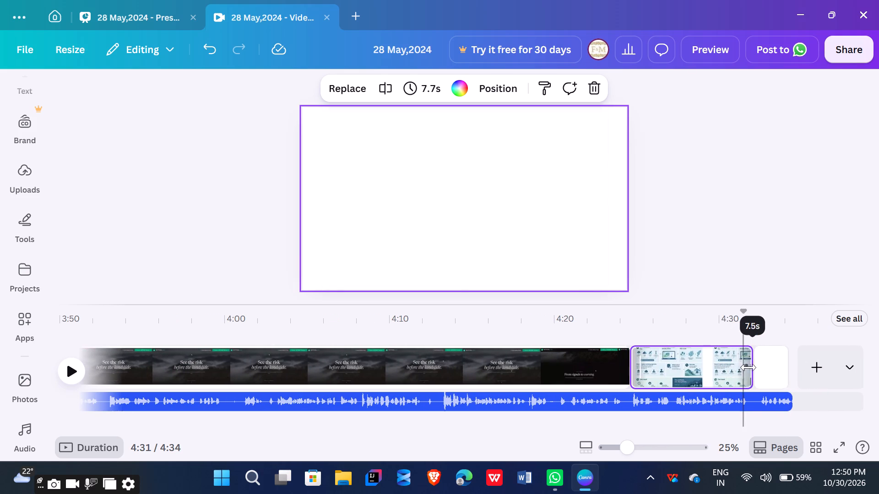
left_click_drag(749, 367, 739, 374)
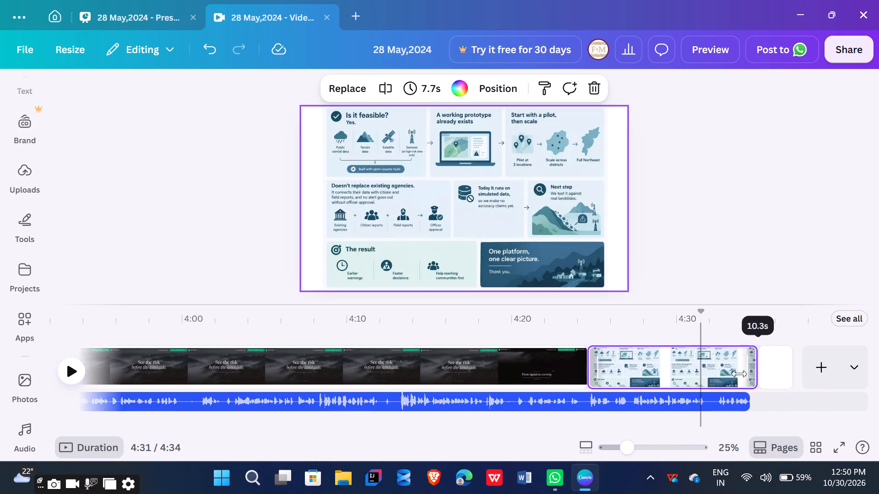
left_click_drag(739, 374, 757, 370)
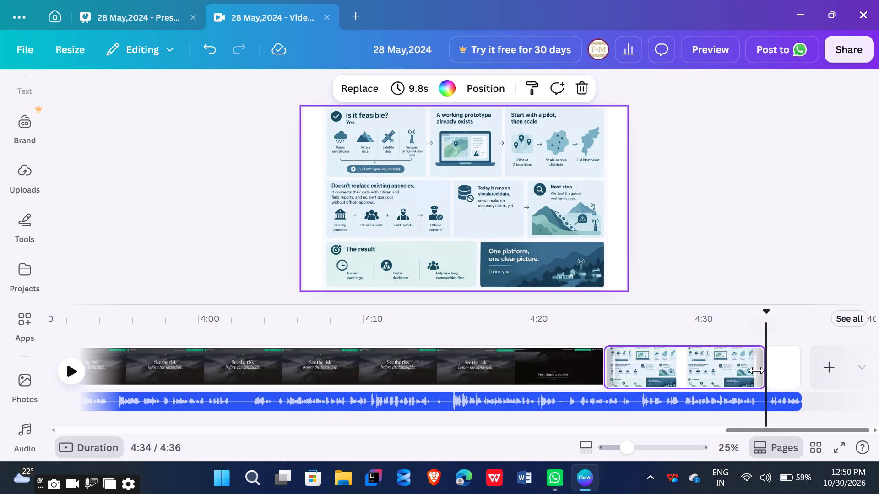
left_click_drag(757, 370, 761, 370)
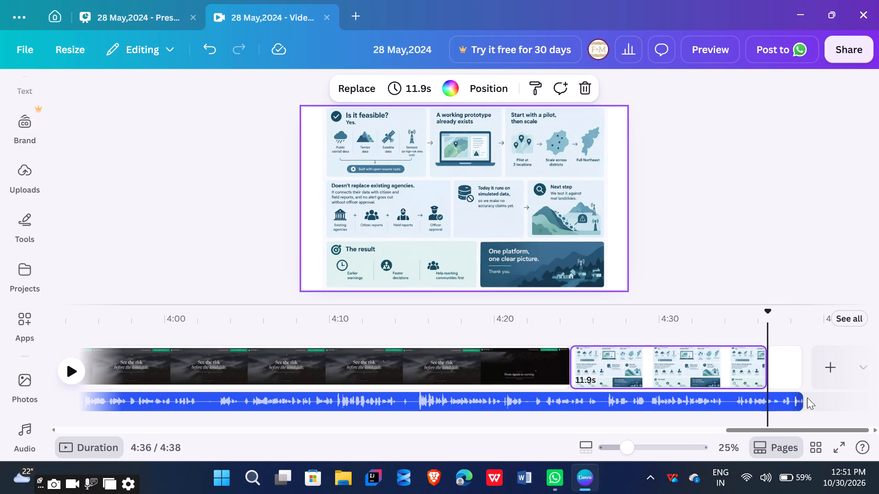
Trim the end of the voice recording to a length of about 4:34.
left_click_drag(798, 399, 762, 402)
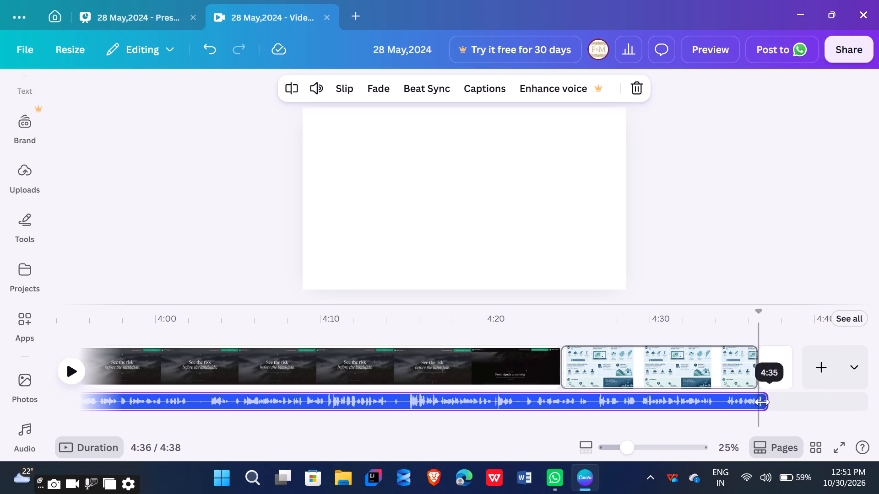
left_click_drag(762, 402, 762, 401)
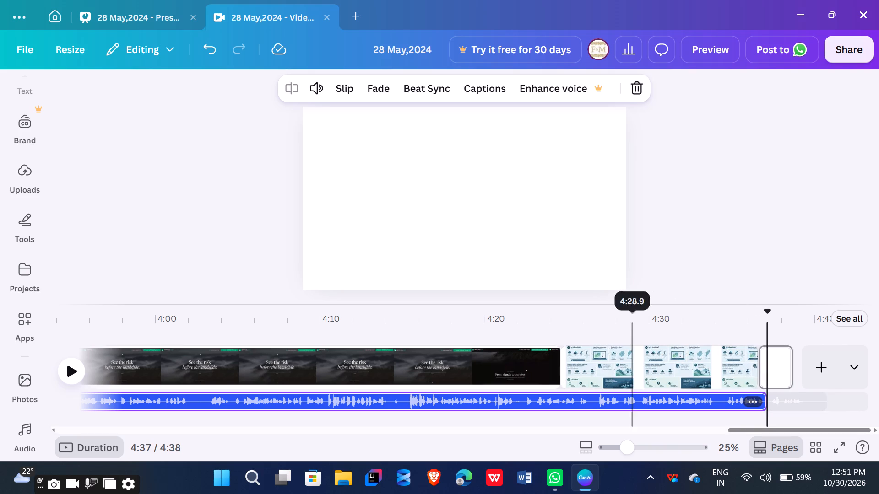
Move the trimmed voice recording to start at 0s, aligned with the first page.
scroll(541, 381, "right", 18)
scroll(541, 381, "right", 7)
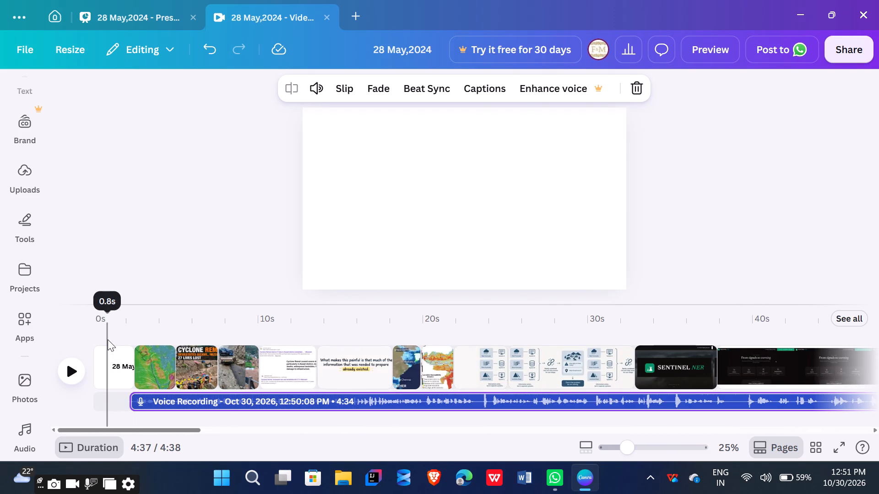
left_click_drag(187, 400, 167, 402)
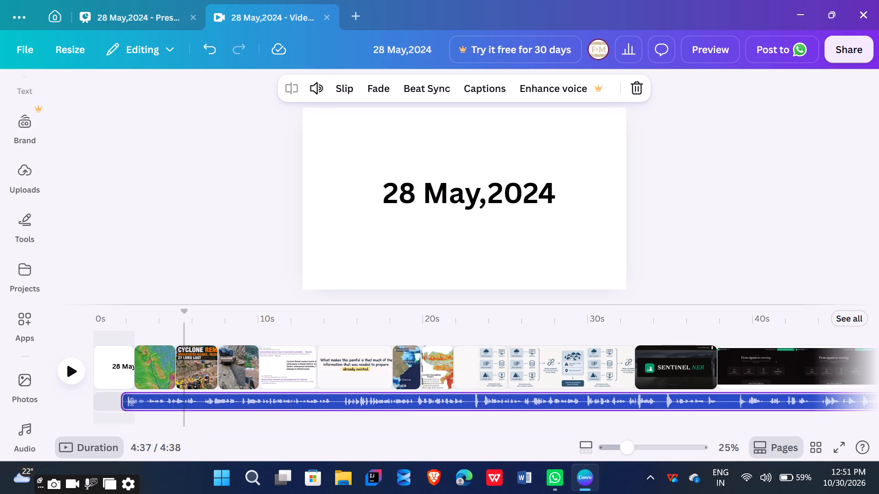
left_click_drag(167, 402, 155, 402)
Start playback of the video from 0:00 to review the narration against the pages.
scroll(411, 384, "left", 4)
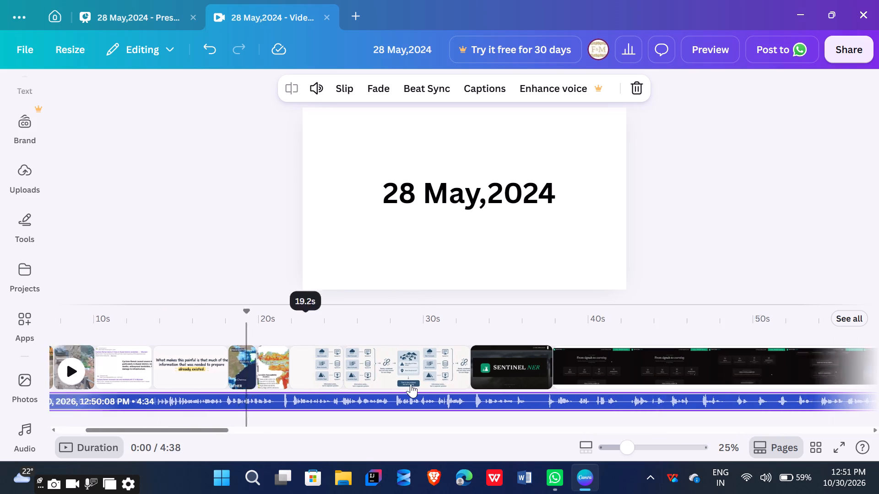
scroll(411, 384, "left", 6)
scroll(411, 384, "right", 12)
scroll(411, 384, "right", 10)
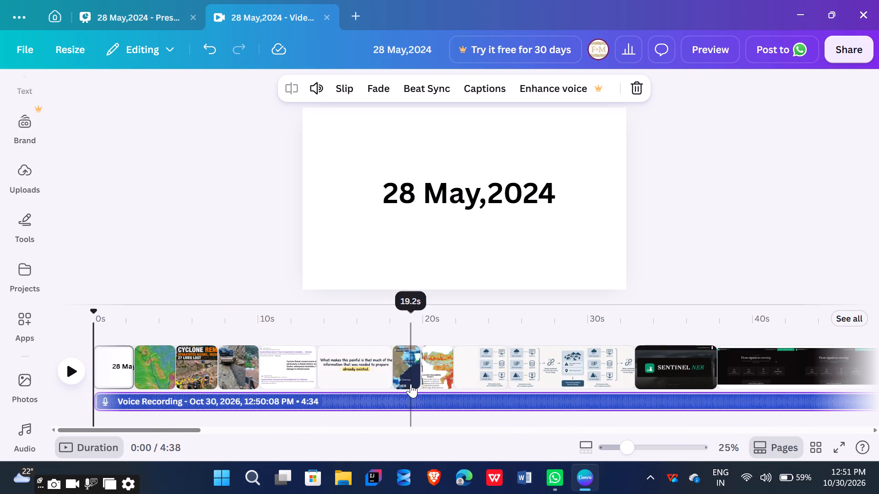
left_click(67, 376)
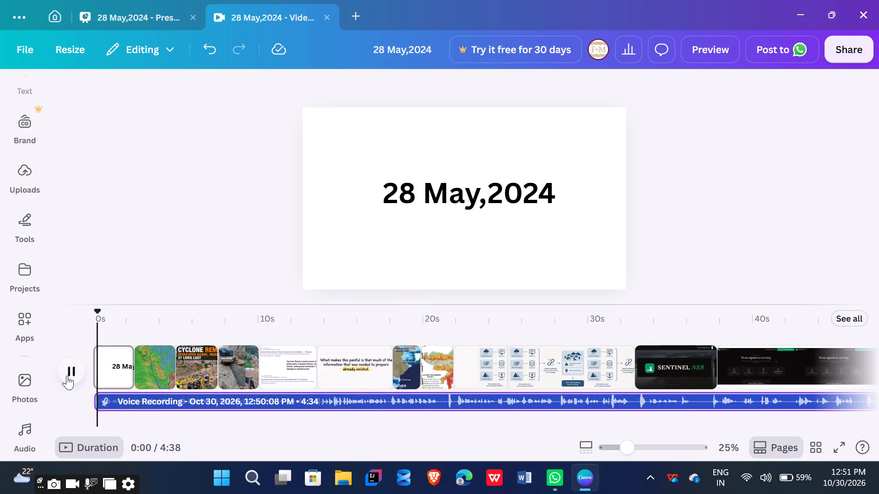
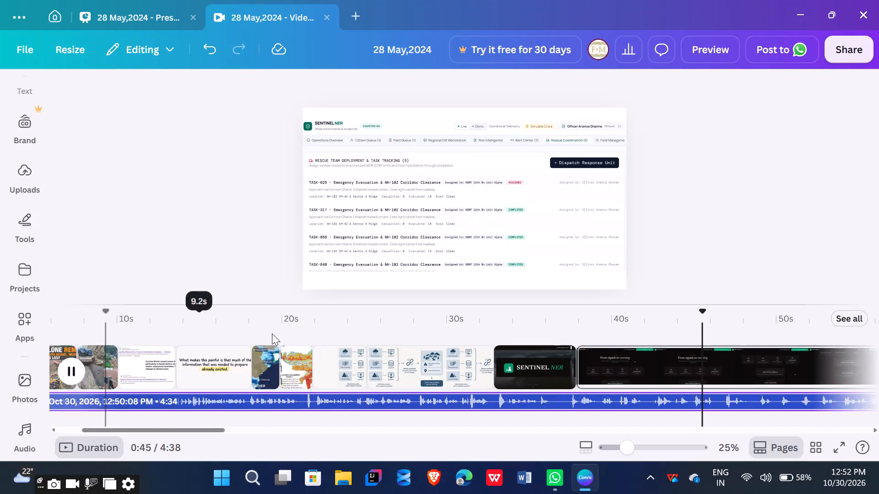
Pause the review playback and replay the 3:46 SENTINEL NER demo page from about 40 s to check it against the narration.
key("space")
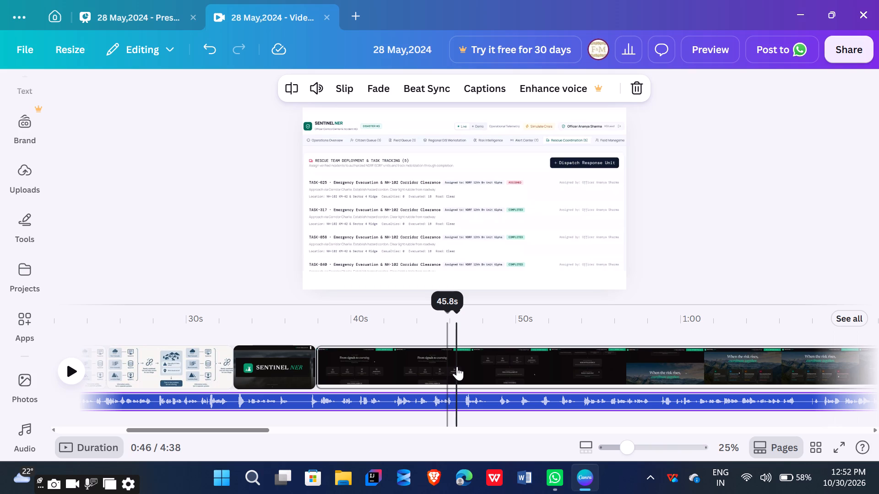
left_click_drag(457, 366, 432, 370)
left_click_drag(432, 370, 429, 370)
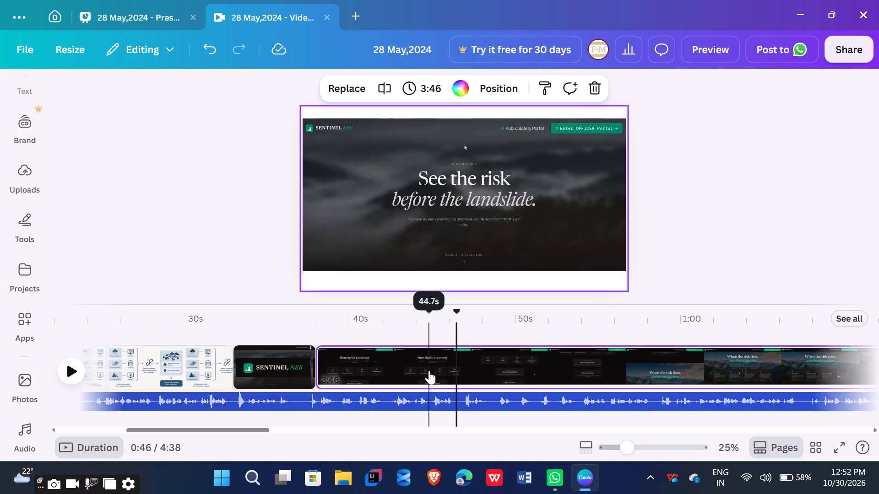
left_click(372, 365)
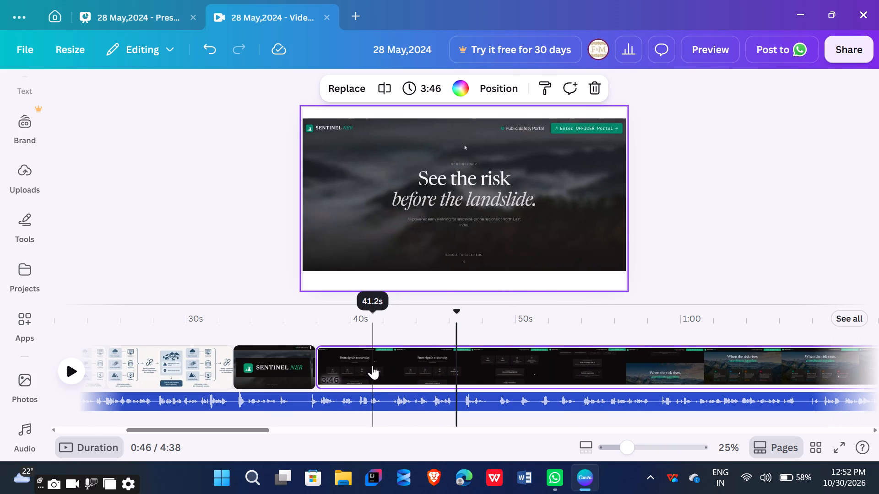
left_click(352, 365)
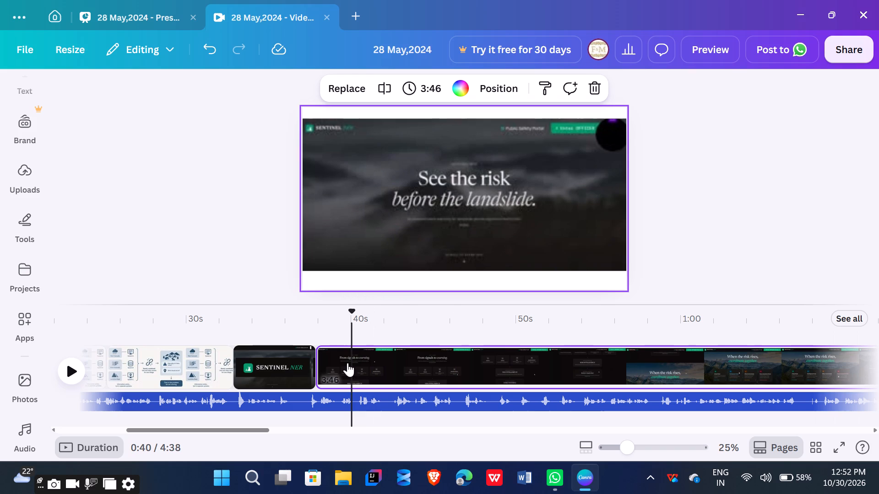
key("space")
key("space")
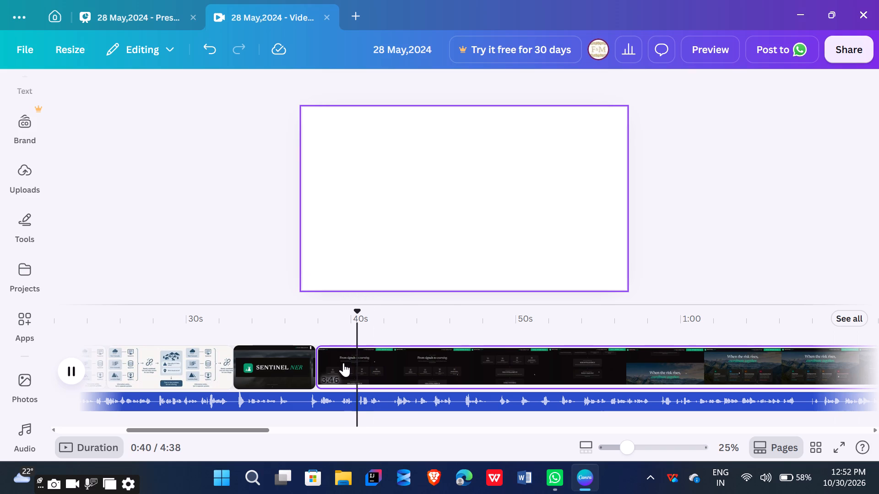
key("space")
key("space")
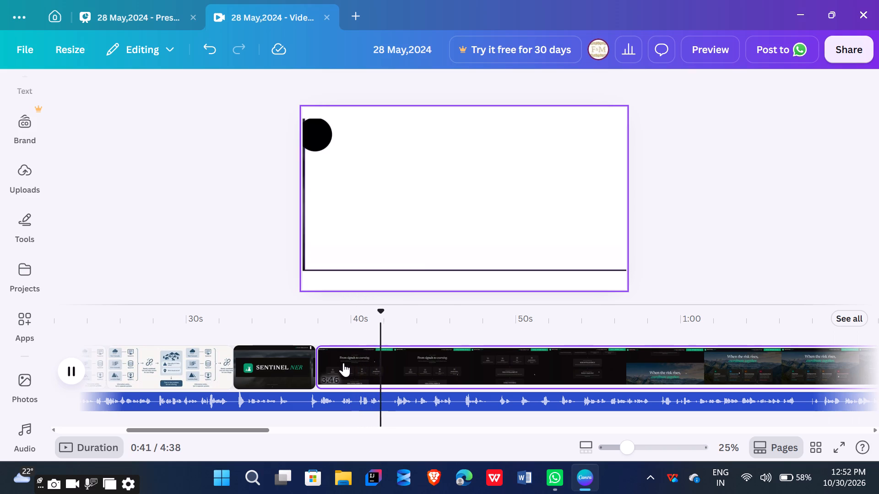
key("space")
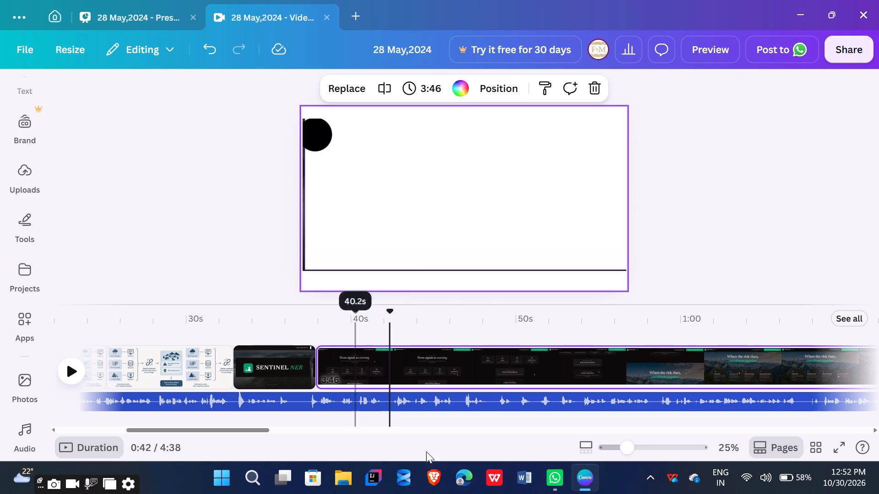
Delete the 4:34 voice recording track from the video's timeline.
left_click(476, 400)
scroll(476, 400, "left", 6)
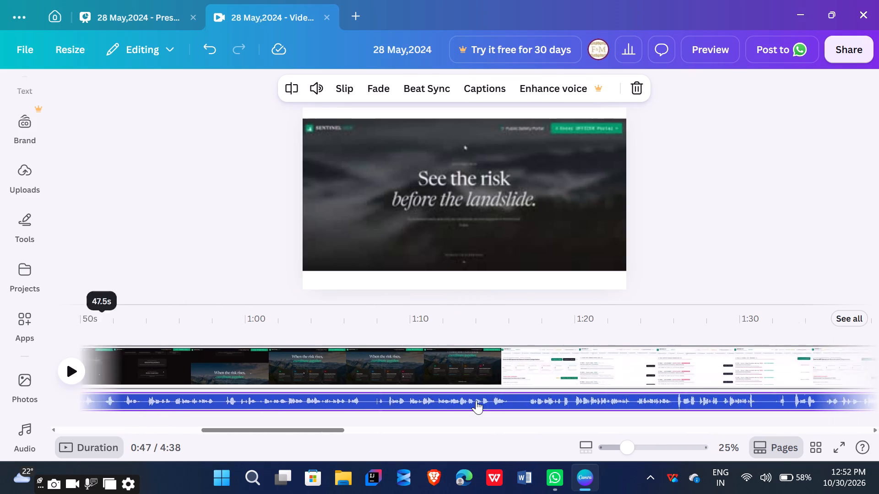
scroll(476, 400, "left", 13)
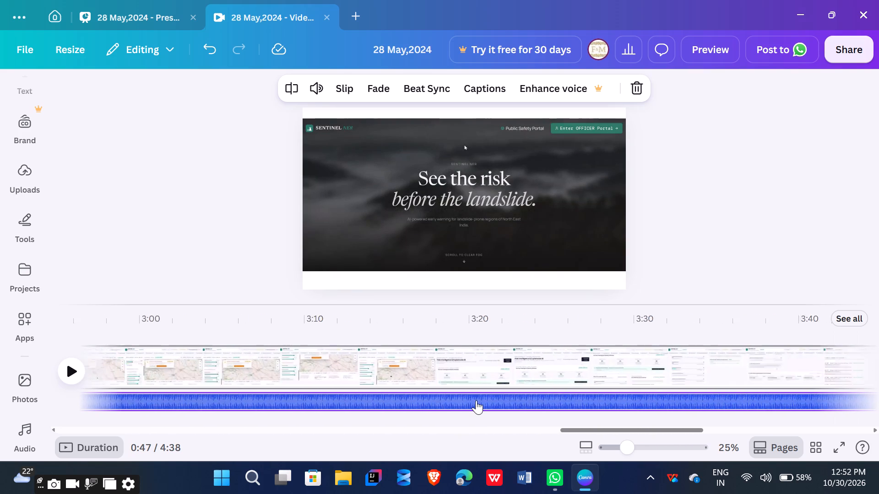
scroll(476, 400, "left", 7)
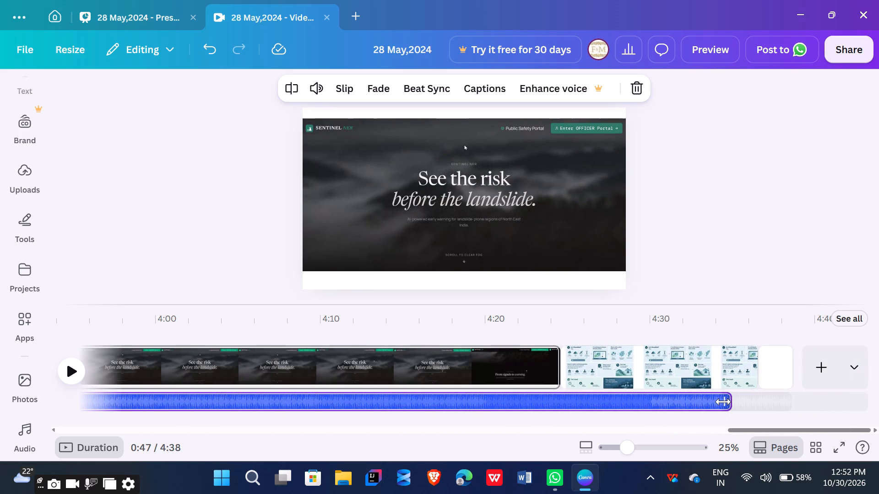
left_click(717, 402)
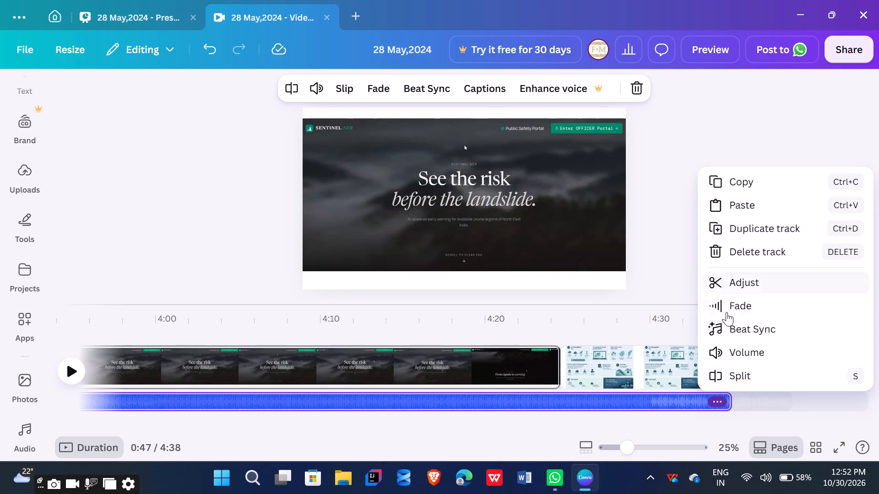
left_click(751, 248)
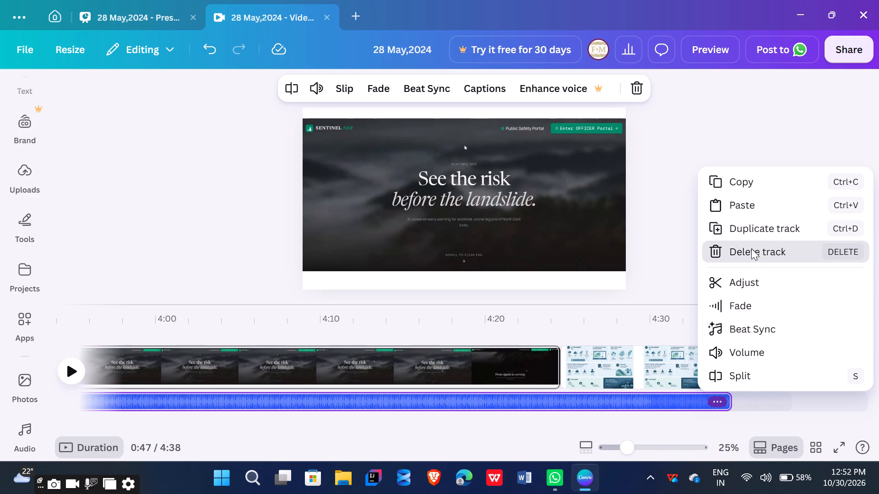
Play the video from 0s, starting at the "28 May,2024" title page, without the narration.
scroll(560, 306, "right", 9)
scroll(535, 346, "right", 10)
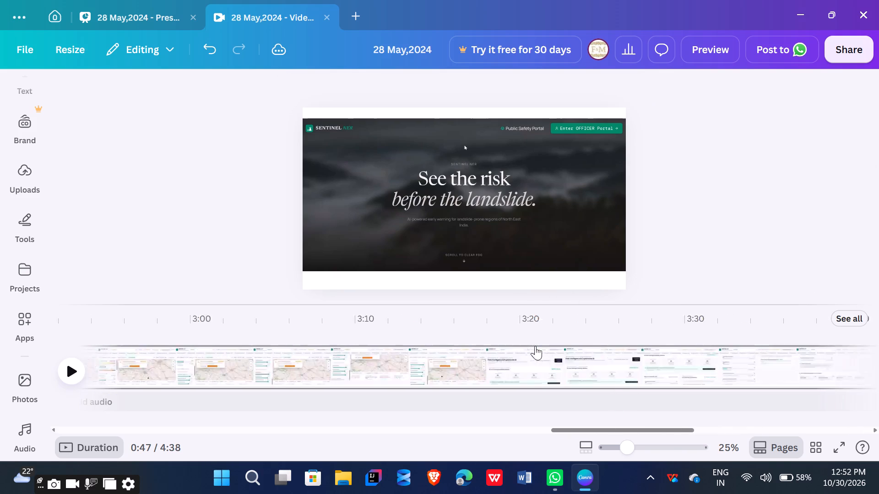
scroll(535, 346, "right", 12)
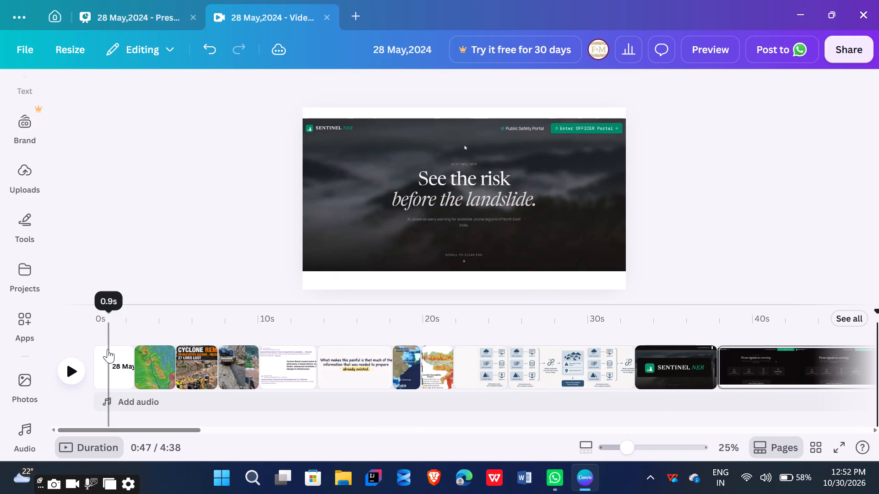
left_click(98, 326)
left_click(72, 363)
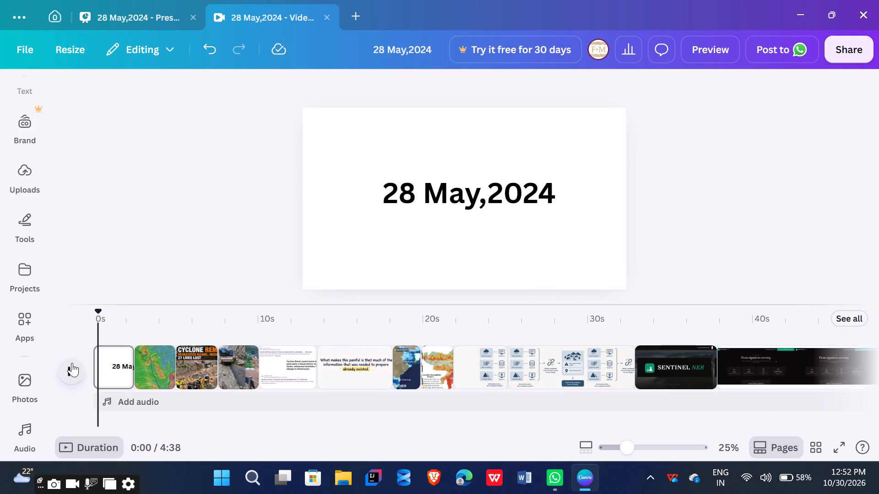
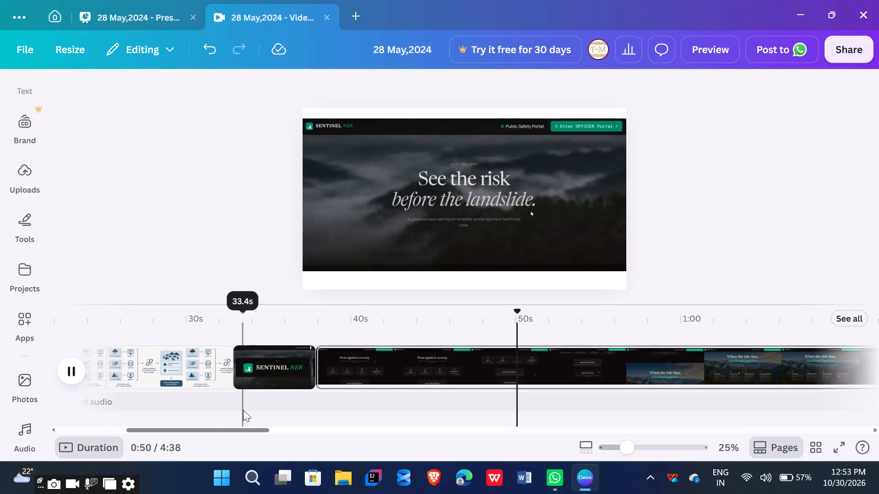
Trim the opening of the 3:46 SENTINEL NER demo page to a duration of 3:44 and play it back.
left_click(340, 367)
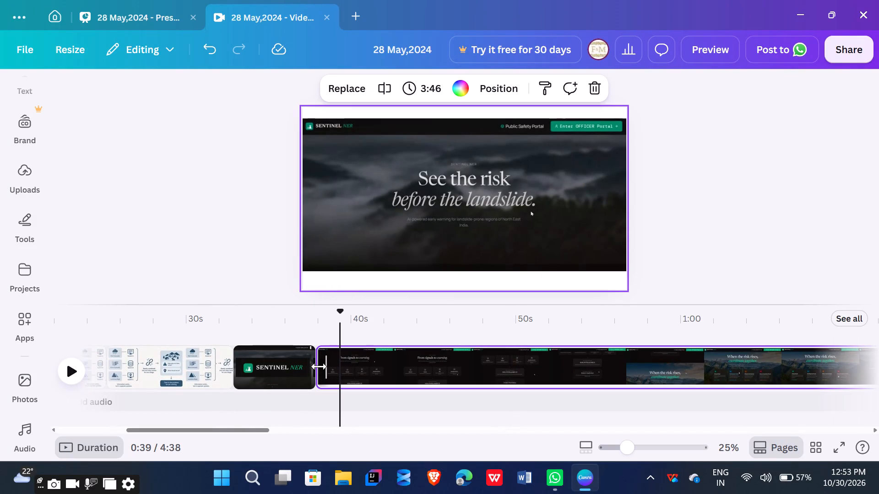
left_click_drag(320, 366, 333, 366)
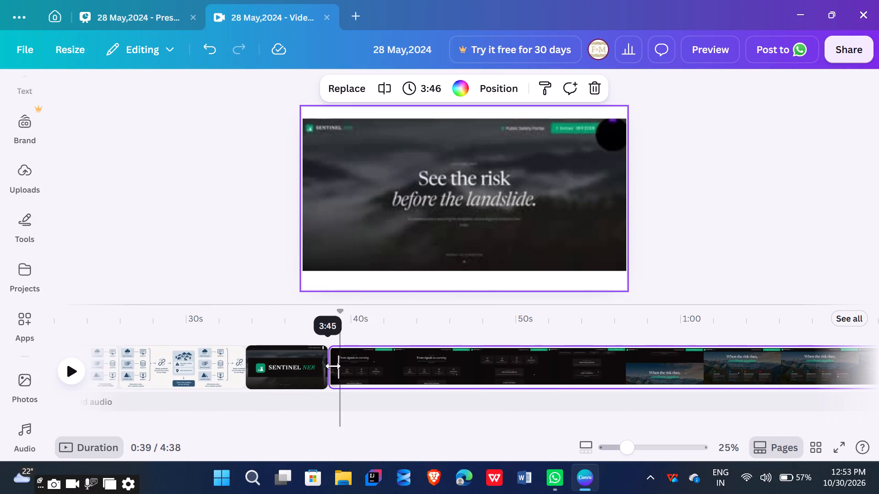
left_click_drag(333, 366, 341, 367)
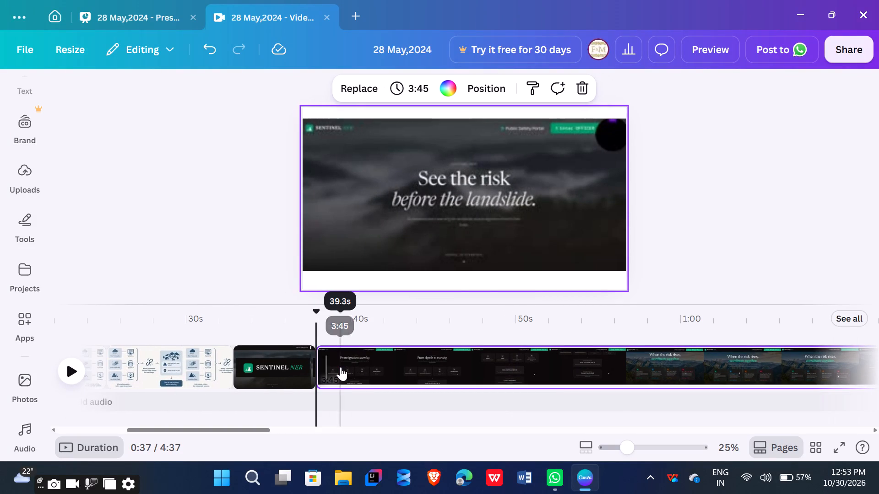
left_click_drag(322, 363, 334, 363)
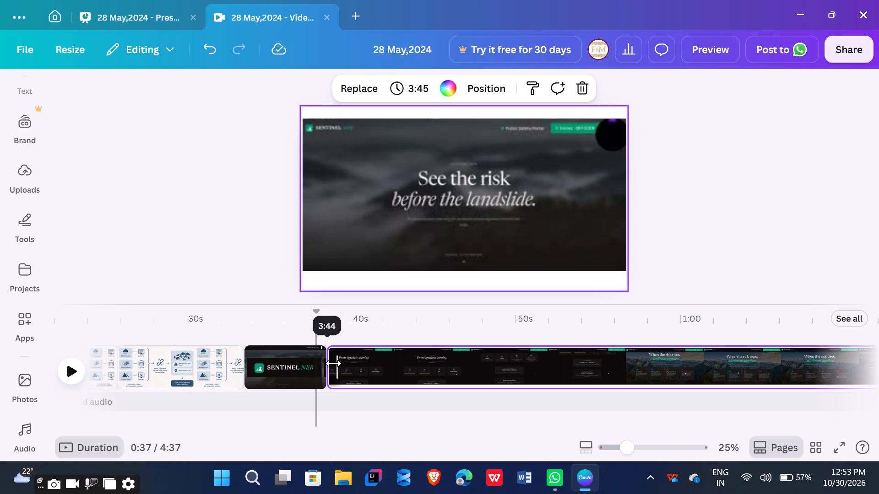
left_click_drag(334, 363, 343, 364)
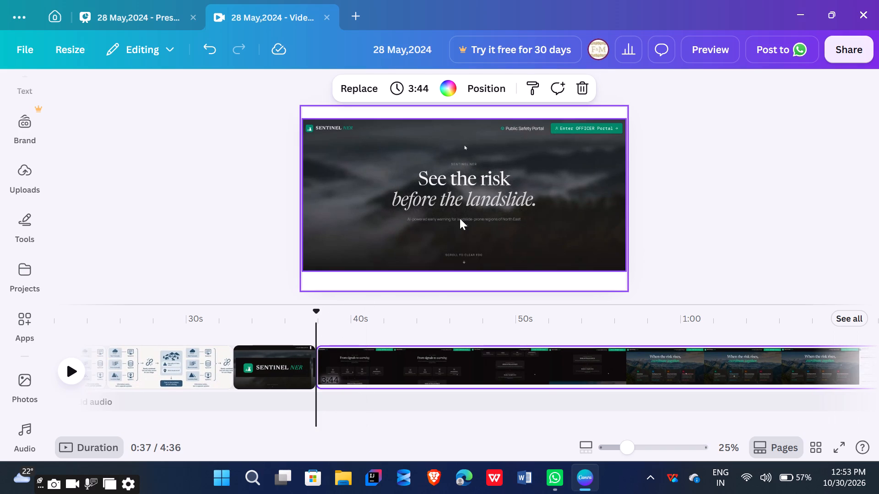
key("space")
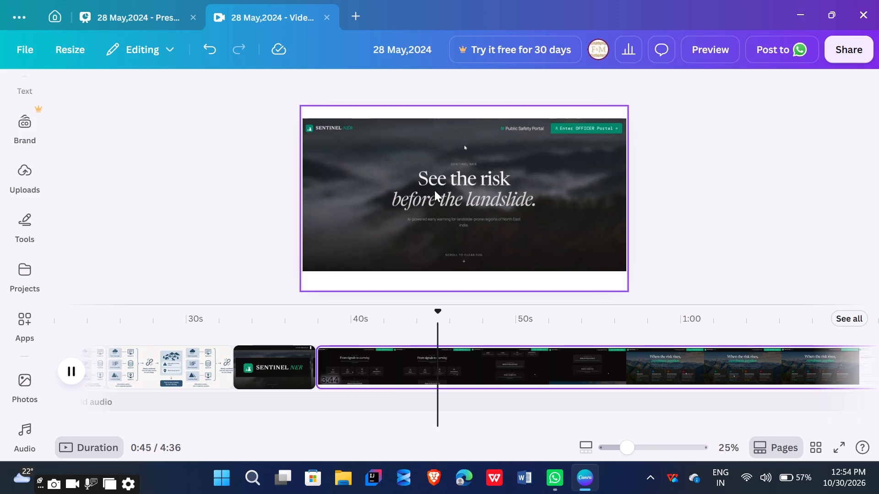
key("space")
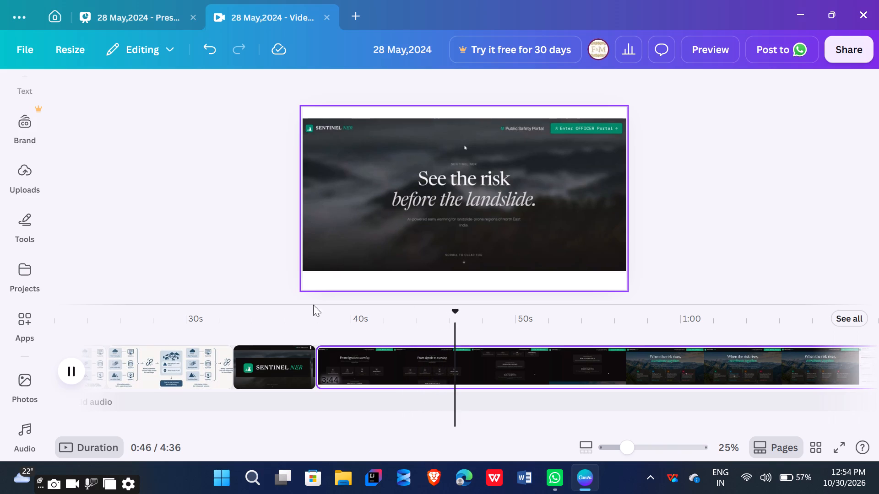
Shorten the SENTINEL NER logo page to 3.8 s by trimming its end.
left_click(281, 374)
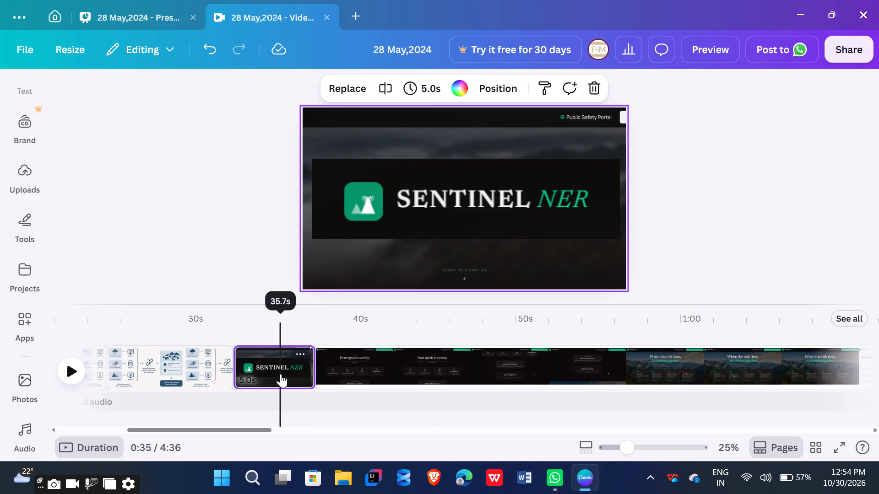
left_click_drag(306, 370, 288, 376)
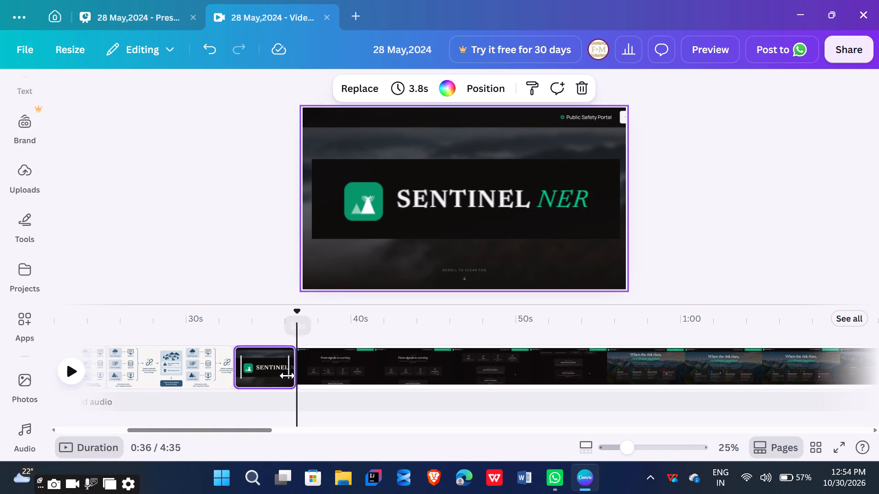
Trim the start of the demo page following the logo page to a duration of 3:43.
left_click(326, 379)
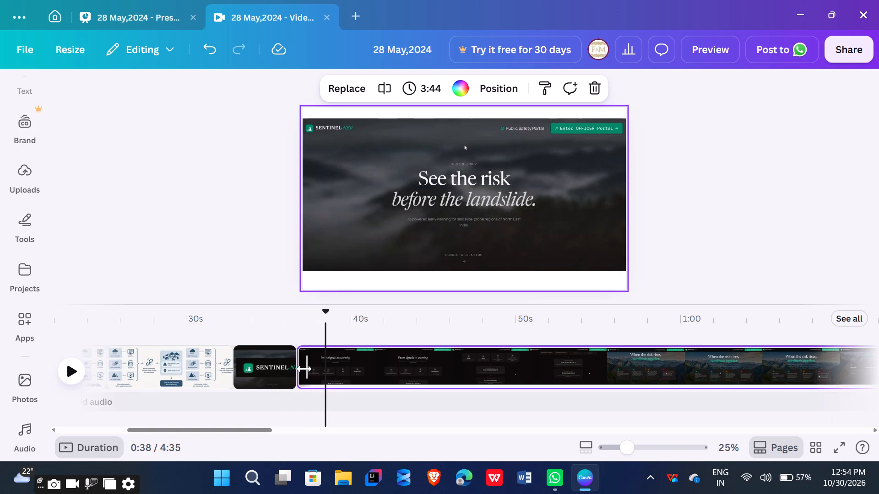
left_click_drag(304, 369, 318, 369)
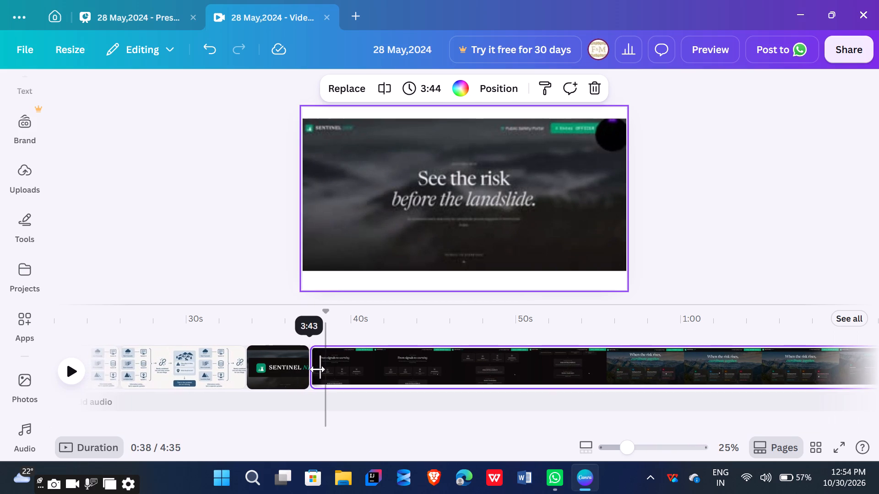
left_click_drag(318, 369, 318, 369)
left_click(271, 370)
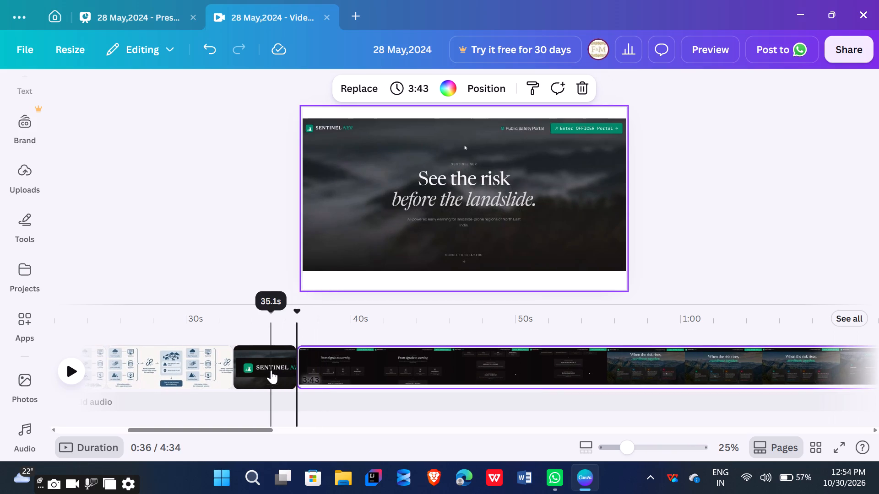
Play the demo page from about 36 s to find the cut point and trim its opening to a duration of 3:32.
left_click(321, 361)
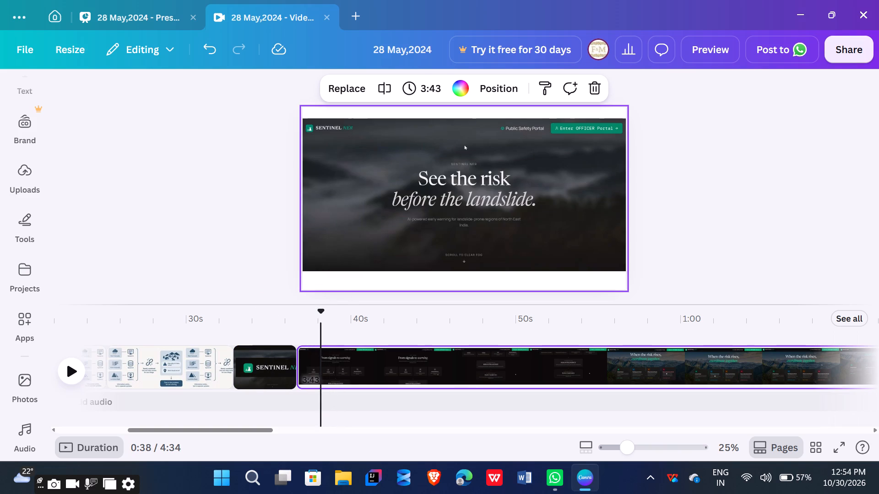
left_click_drag(323, 311, 301, 315)
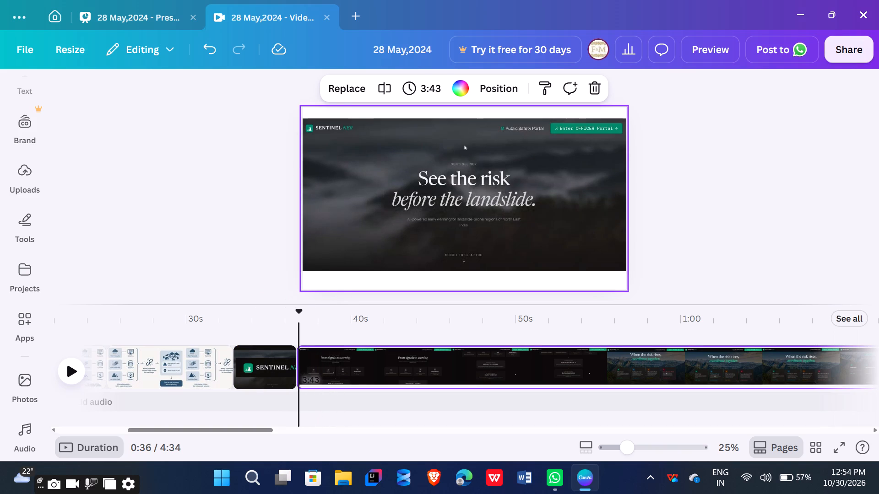
key("space")
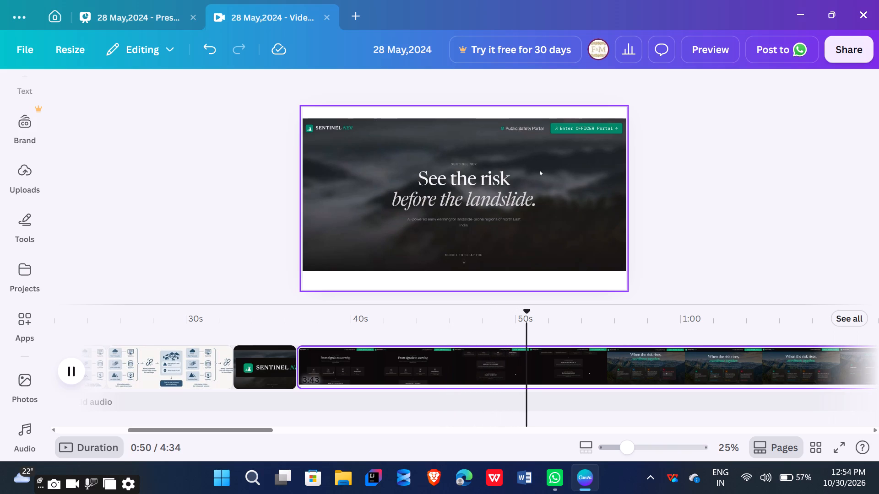
key("space")
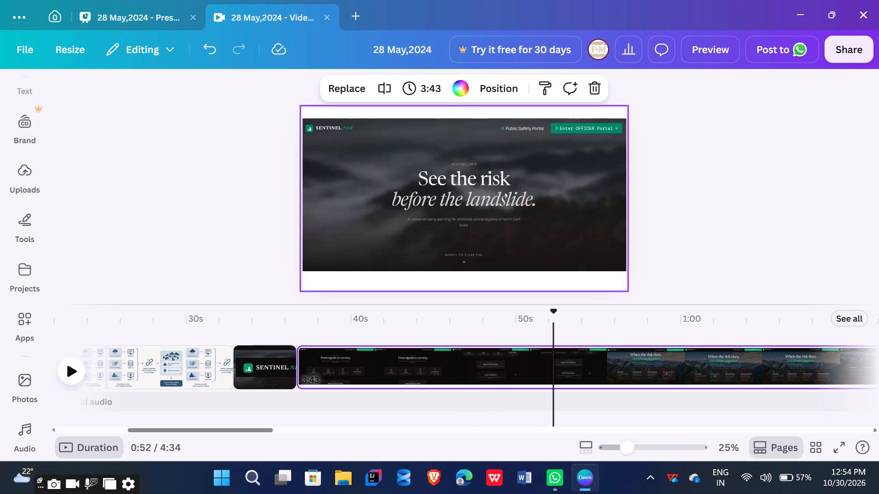
left_click_drag(304, 365, 486, 374)
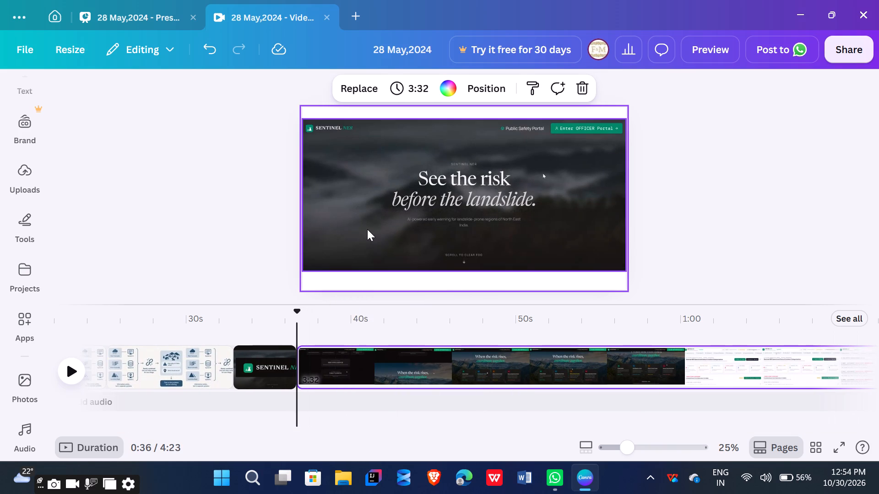
Play back the shortened demo page, and replay from about 33 s to check the transition from the SENTINEL NER logo page.
key("space")
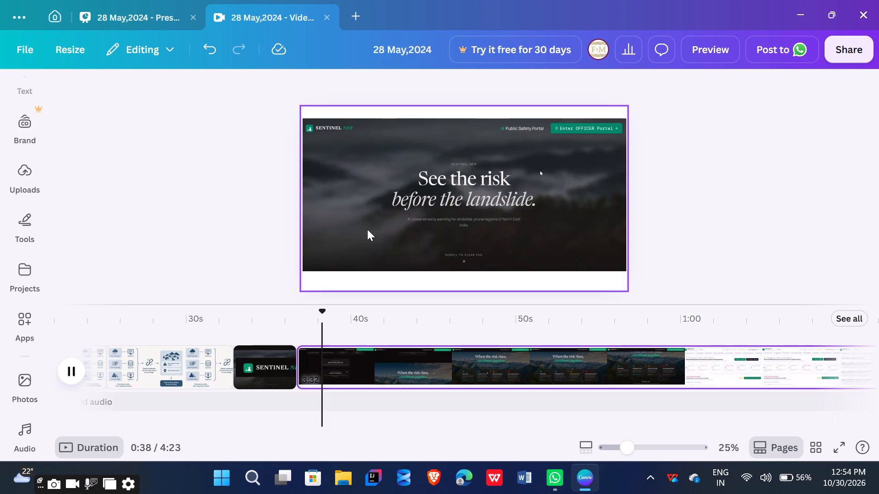
left_click(239, 324)
key("space")
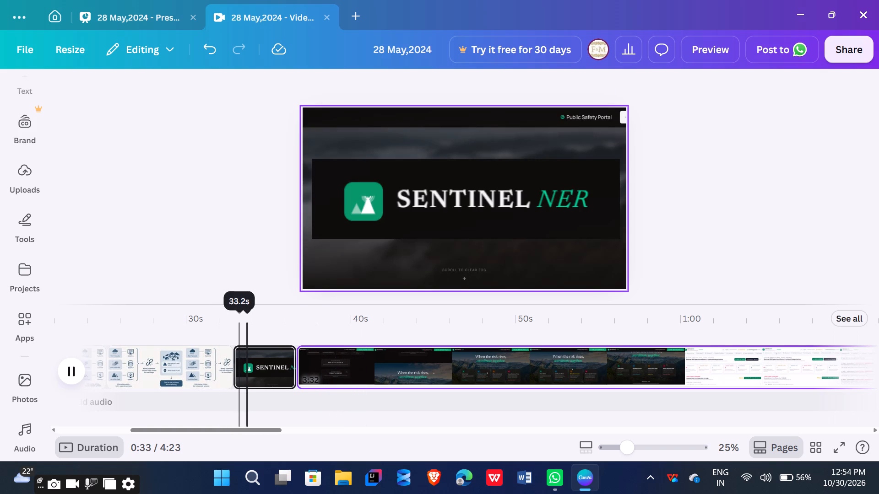
key("space")
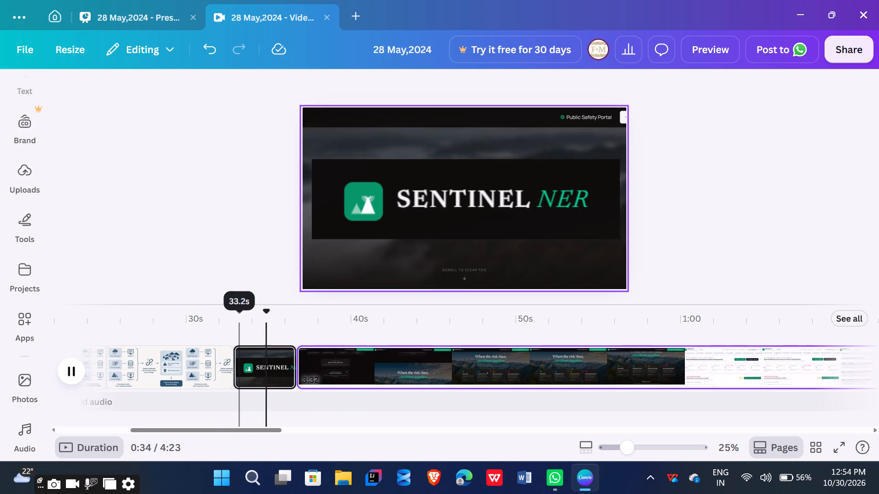
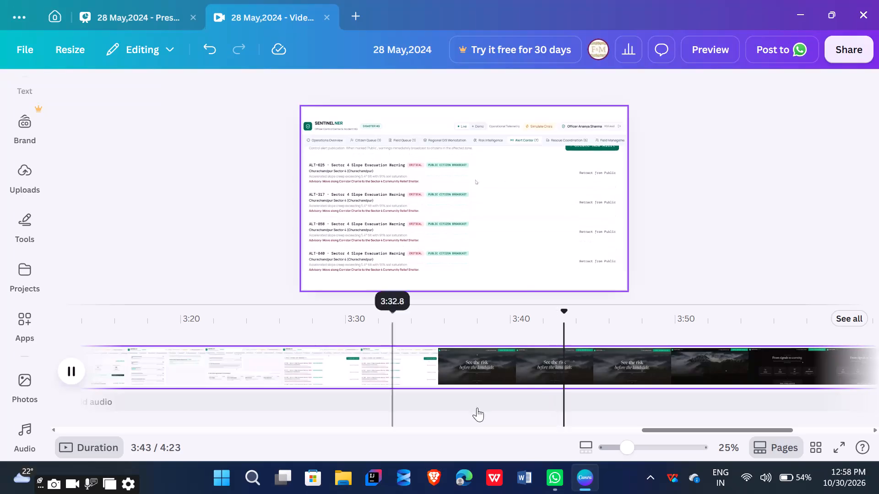
Play back the end of the demo page from about 4:05 to check the transition into the closing feasibility page.
scroll(510, 411, "left", 4)
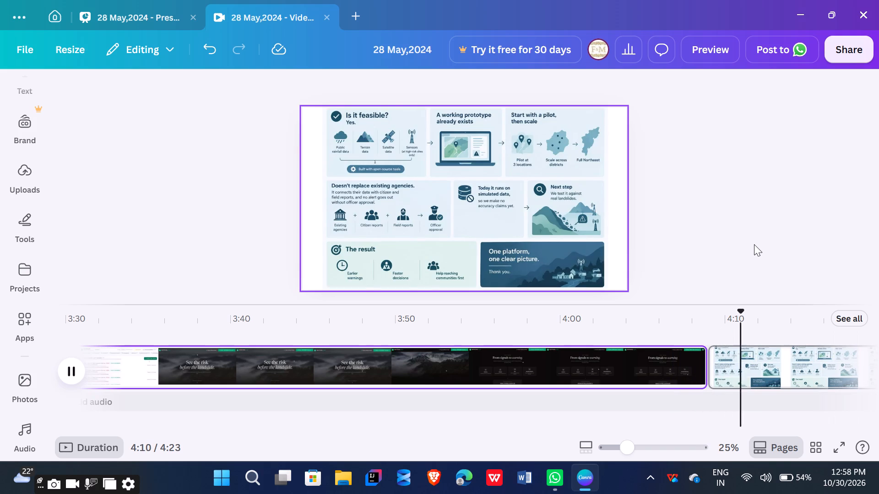
left_click(650, 324)
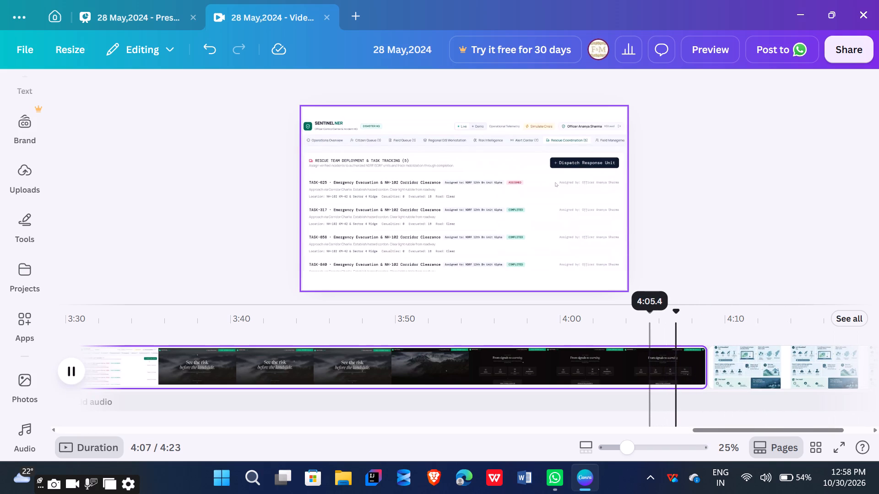
key("space")
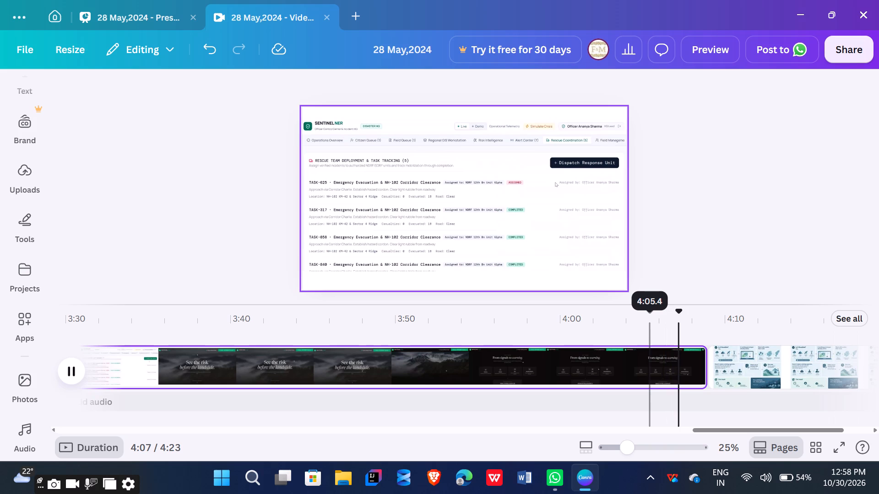
key("space")
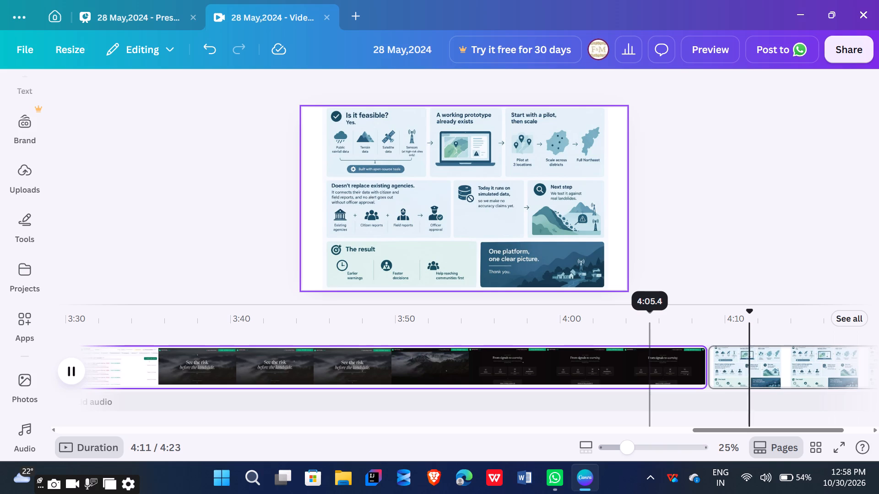
key("space")
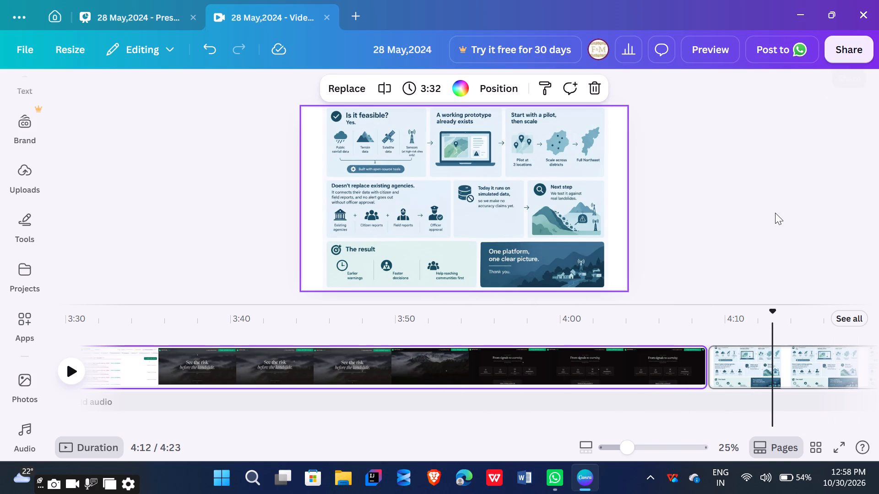
scroll(775, 213, "left", 1)
Download the finished design as an MP4 video at 1080p quality.
left_click(847, 54)
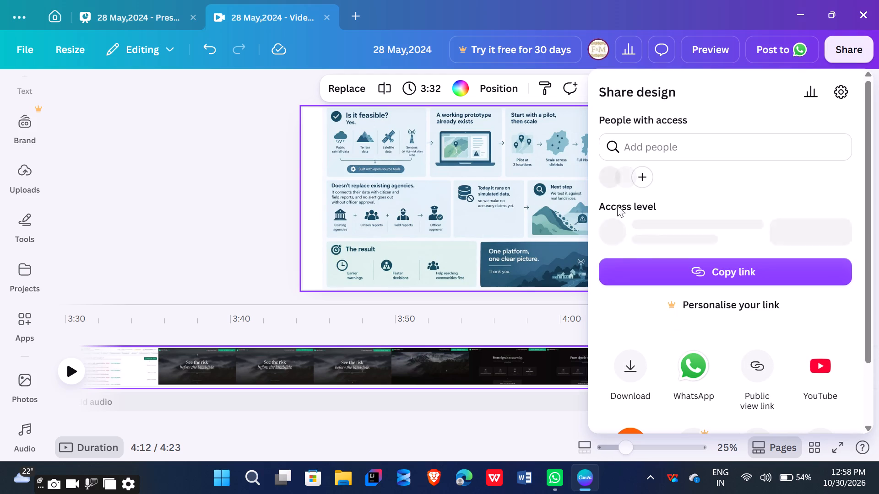
left_click(629, 390)
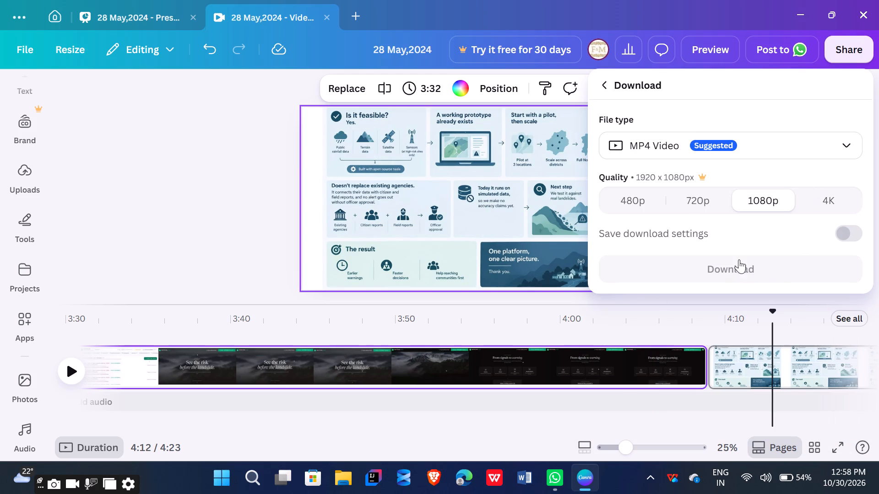
left_click(685, 274)
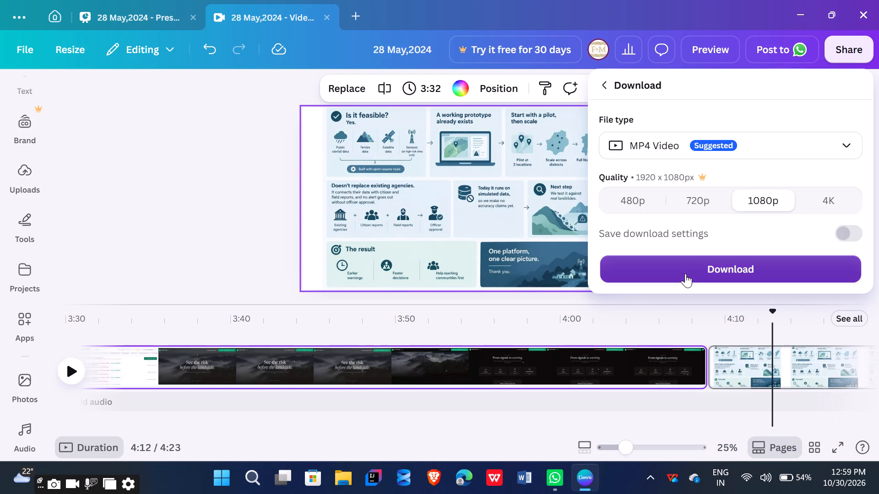
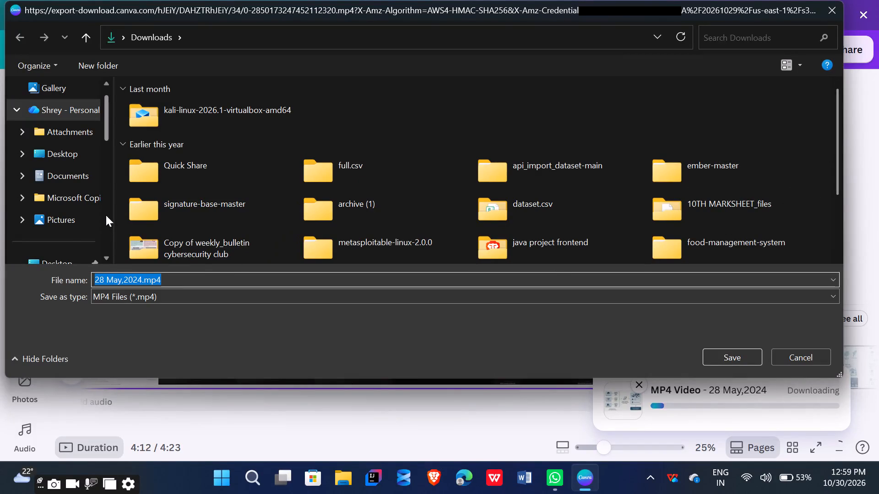
Save the exported video as 28 May,2024.mp4 in the Videos folder.
scroll(91, 183, "up", 2)
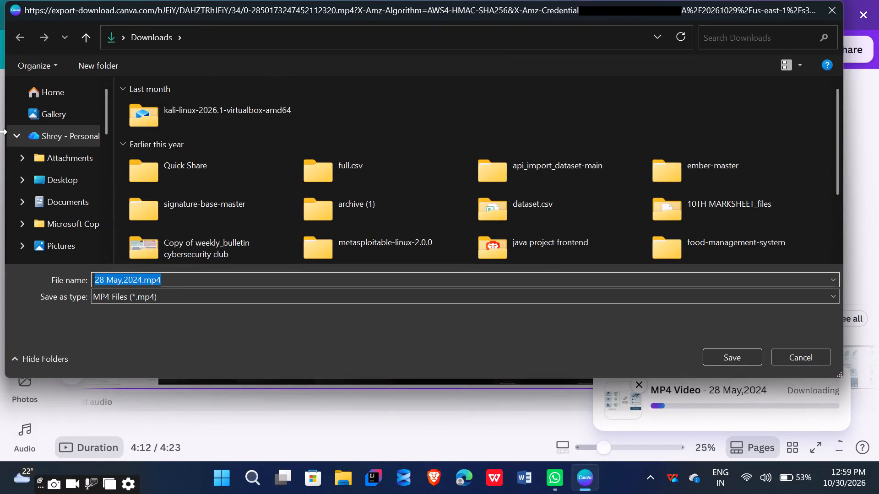
scroll(48, 218, "down", 1)
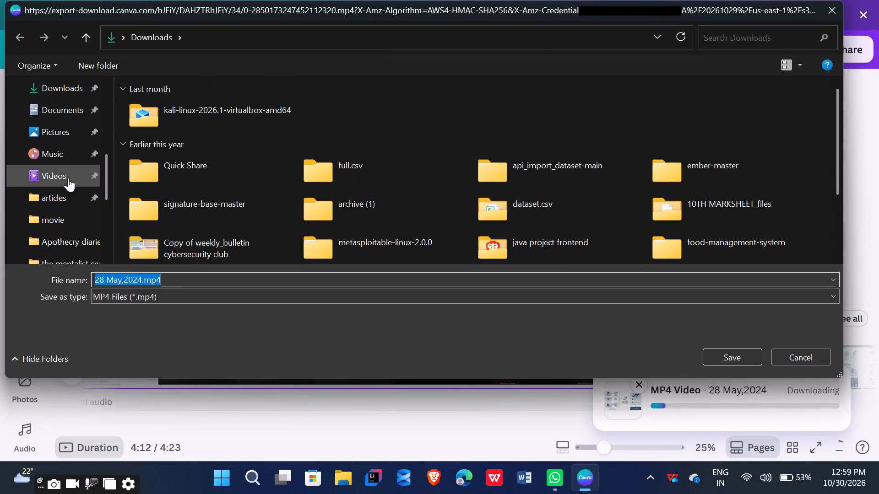
left_click(68, 178)
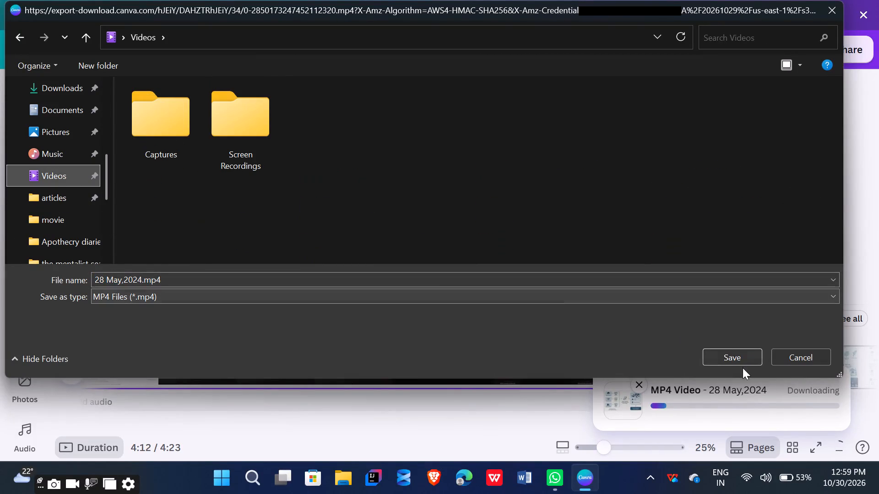
left_click(737, 355)
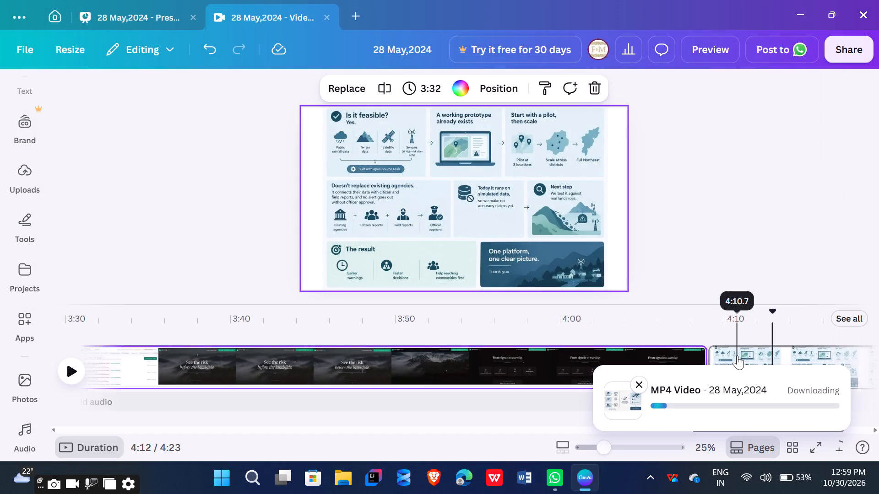
Show the downloaded 28 May,2024 MP4 video in File Explorer.
left_click(700, 404)
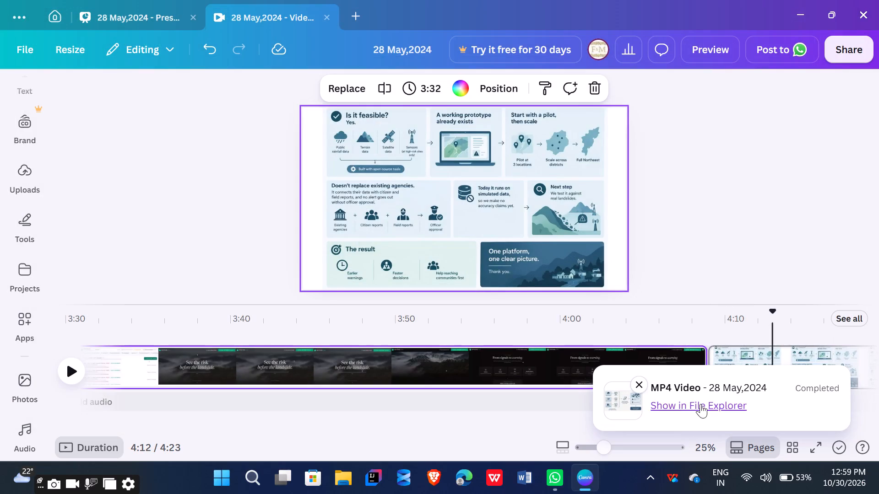
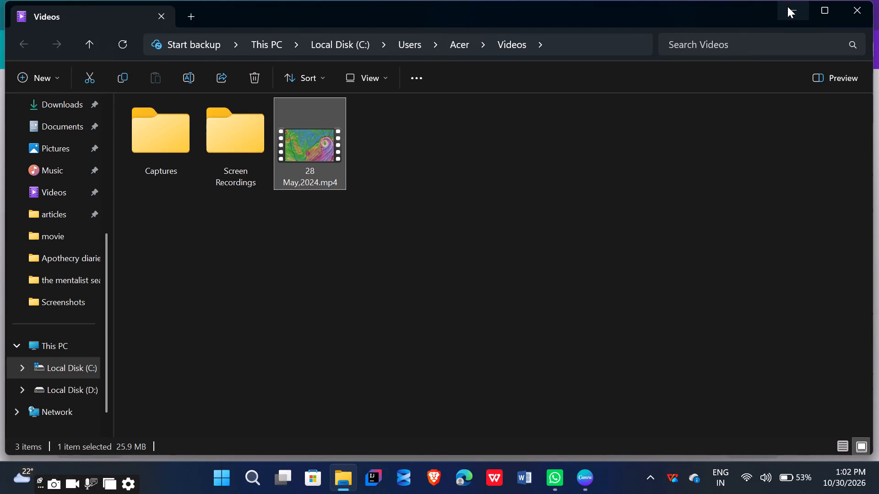
Minimize the Videos folder window and close Canva to return to the desktop.
left_click(787, 6)
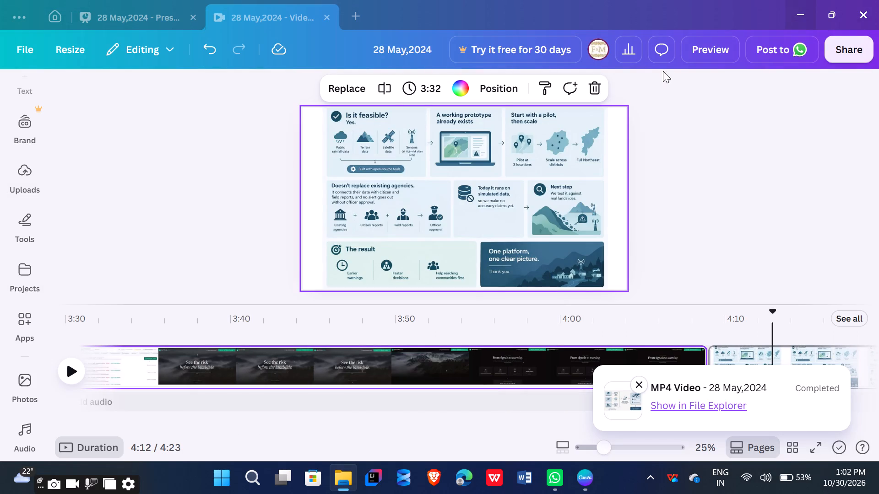
left_click(878, 1)
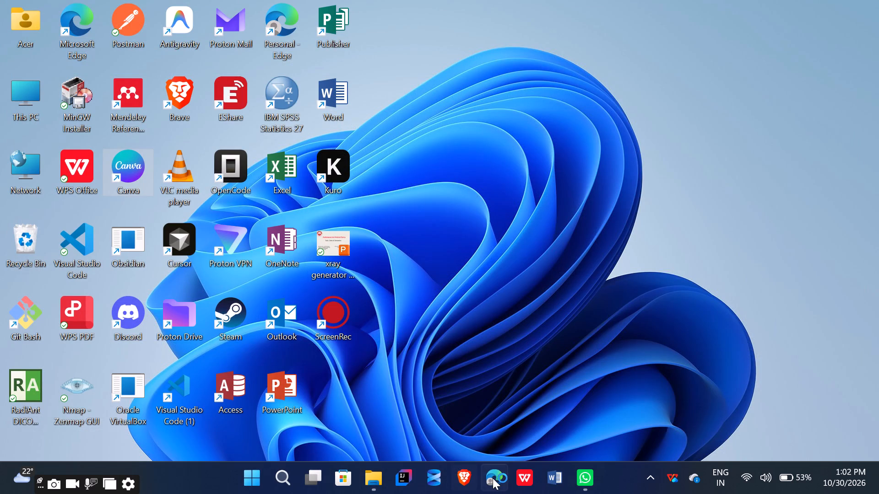
Launch Proton VPN and connect to the fastest free server.
double_click(227, 242)
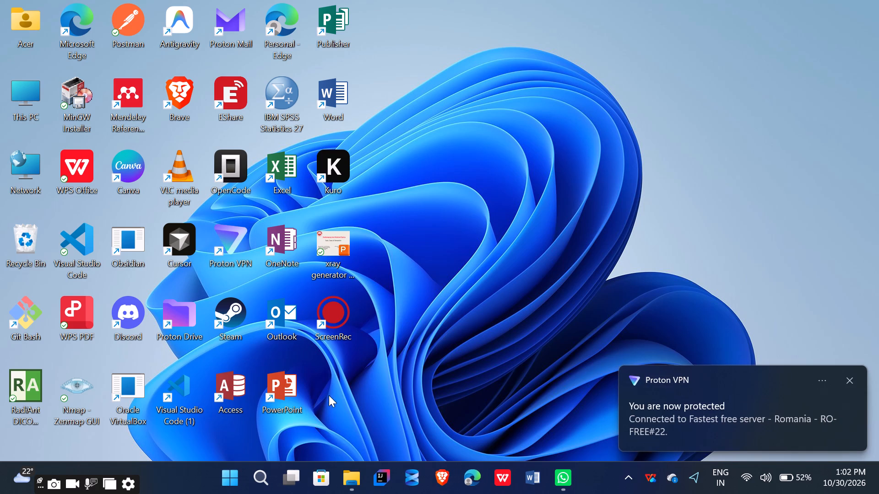
Switch to Microsoft Edge and search the web for capcut.
left_click(463, 479)
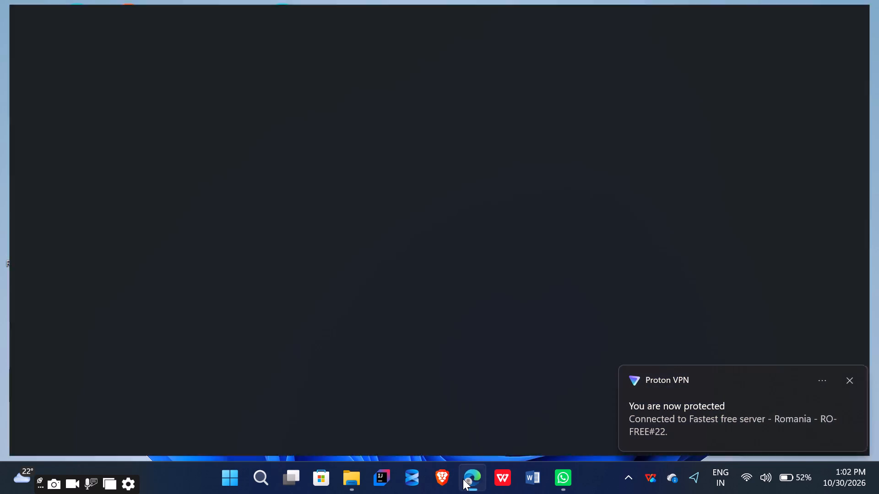
type("cap")
type("cut")
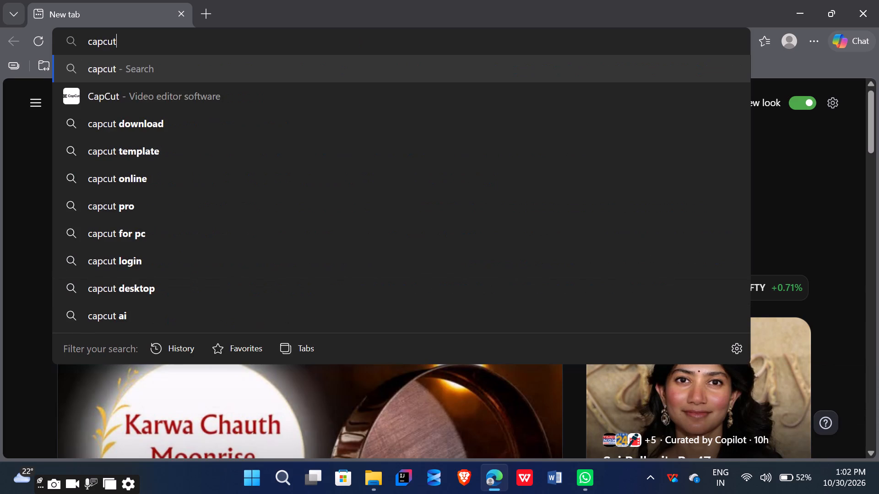
key("Return")
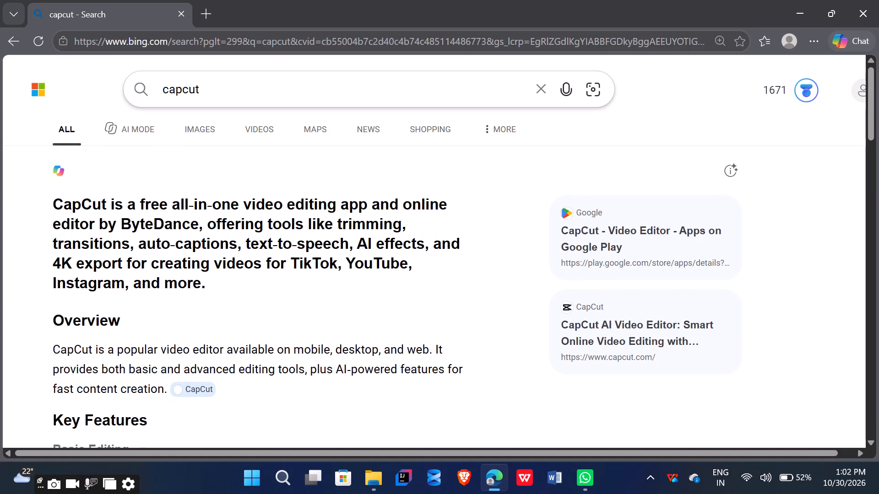
Replace the search query and look up the suggested phrase voice over video.
left_click_drag(251, 91, 89, 74)
key("BackSpace")
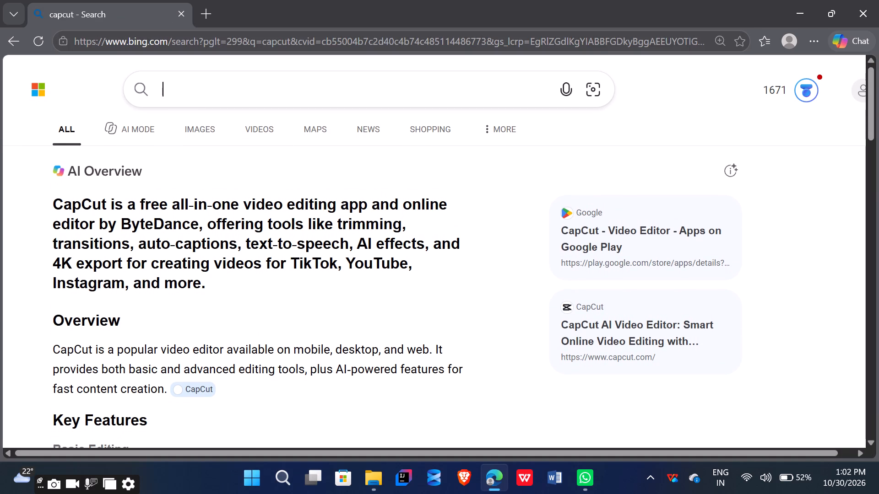
key("v")
type("oiv")
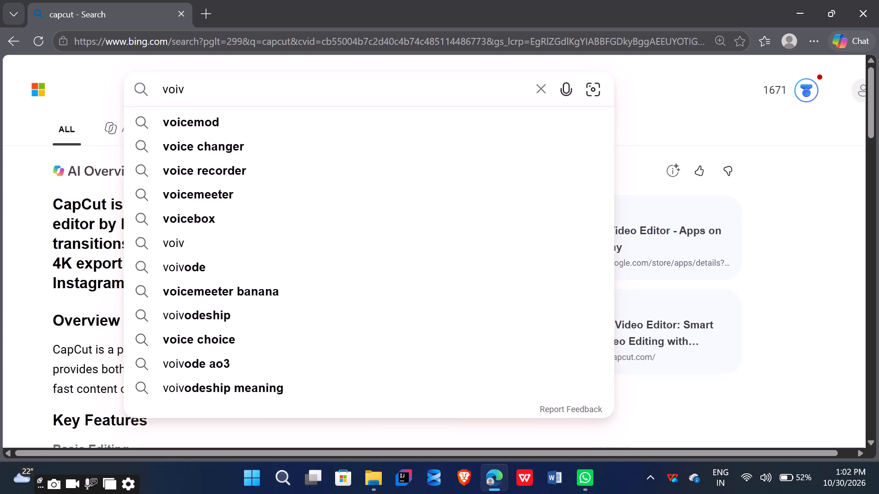
key("BackSpace")
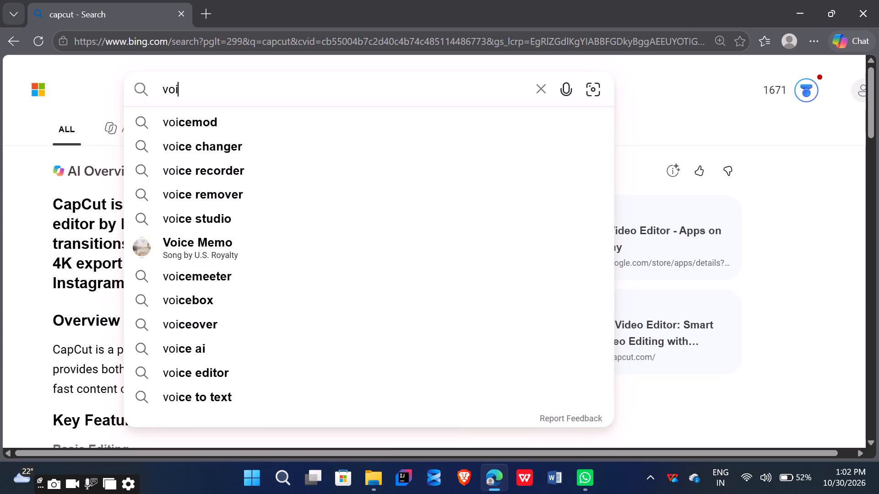
type("ce")
key("space")
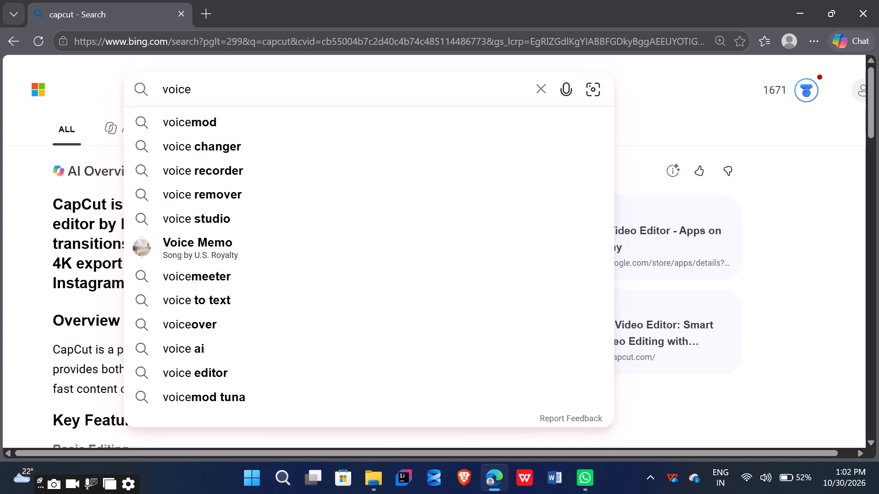
type("over")
key("space")
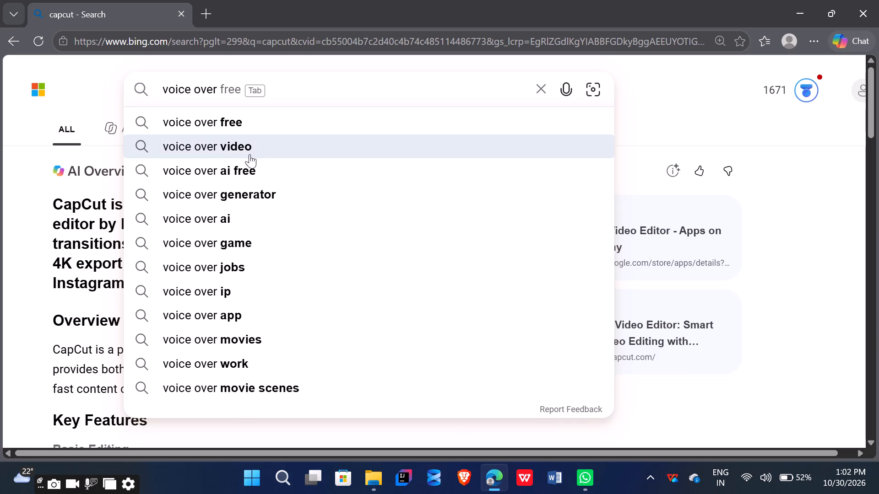
left_click(243, 153)
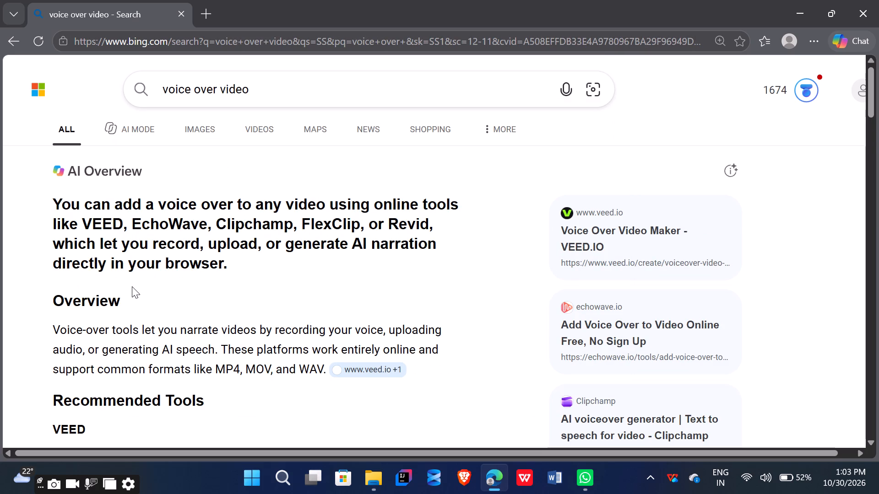
Look through the voice over video results for an online tool that adds voiceovers to videos.
scroll(132, 286, "down", 1)
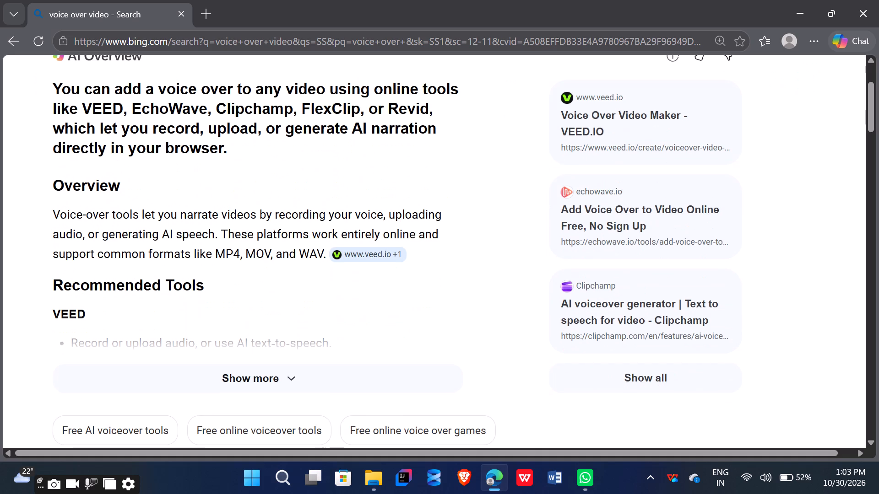
scroll(132, 286, "down", 3)
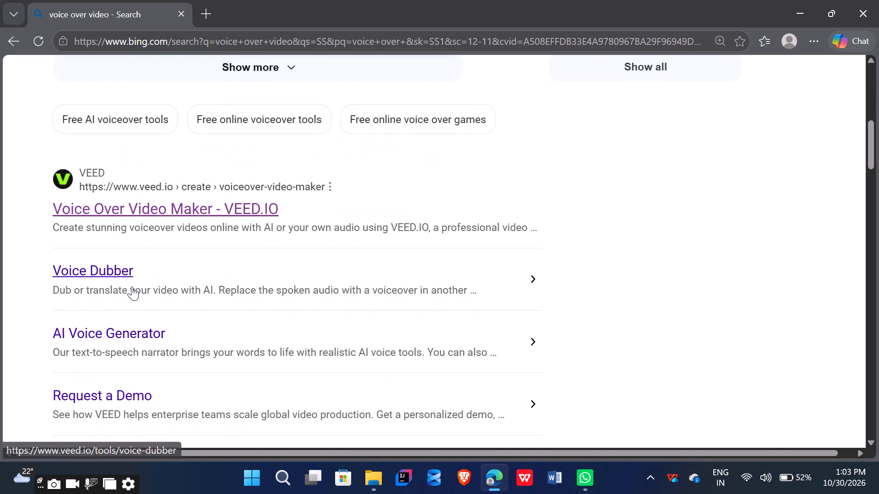
scroll(172, 316, "down", 4)
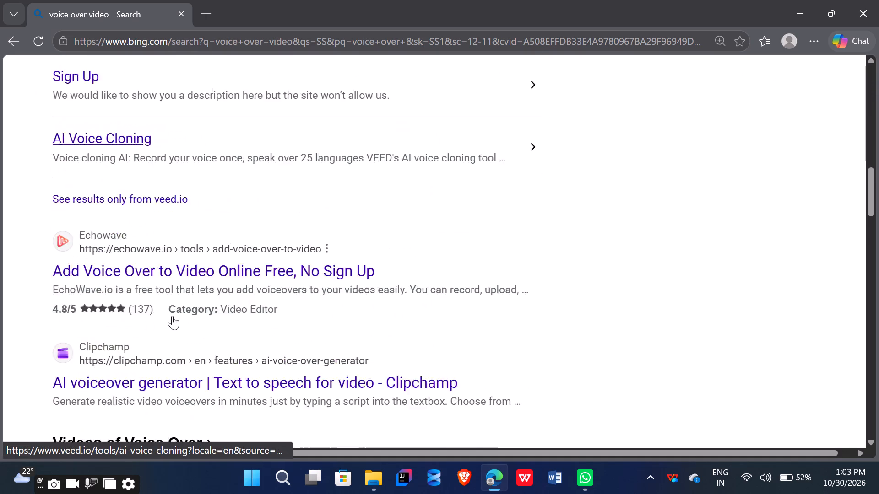
scroll(172, 316, "down", 2)
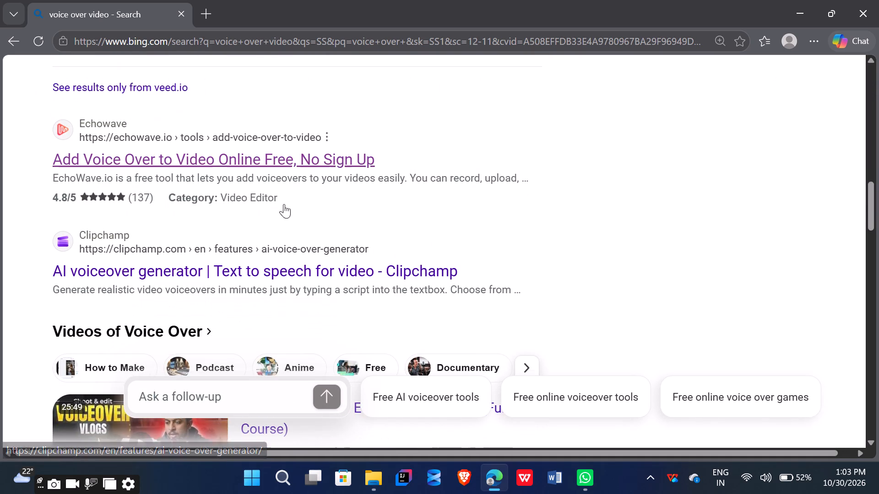
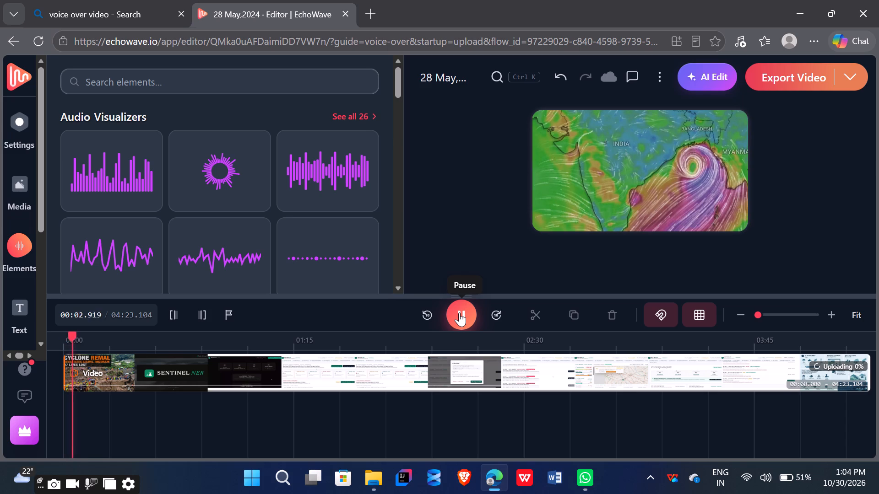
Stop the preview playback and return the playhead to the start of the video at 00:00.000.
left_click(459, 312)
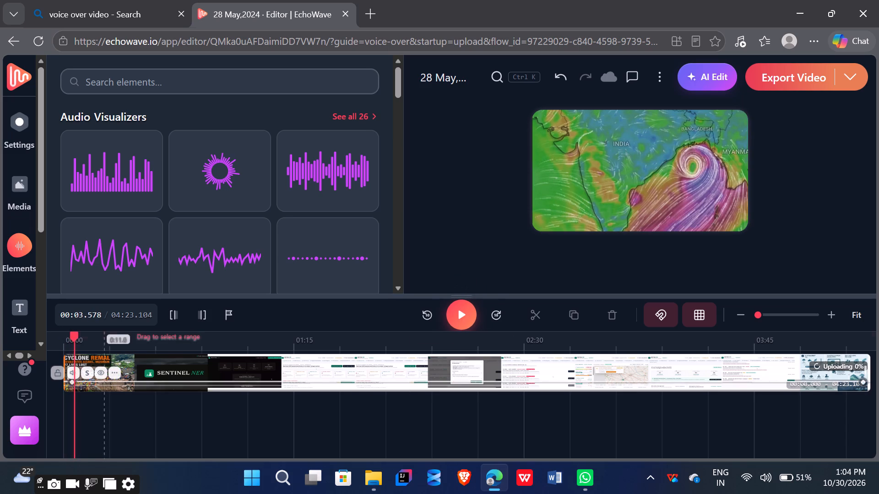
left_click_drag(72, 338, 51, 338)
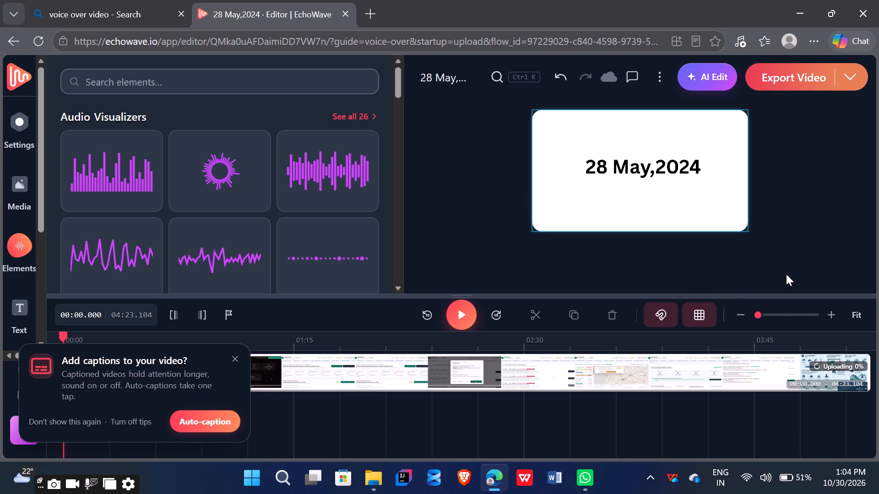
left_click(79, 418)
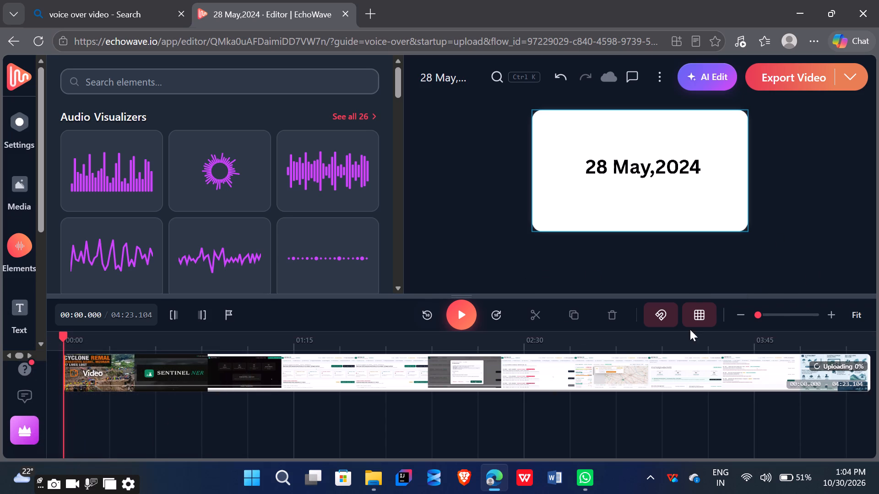
Look over the video timeline and the elements library for a way to add a voiceover.
scroll(653, 407, "left", 4)
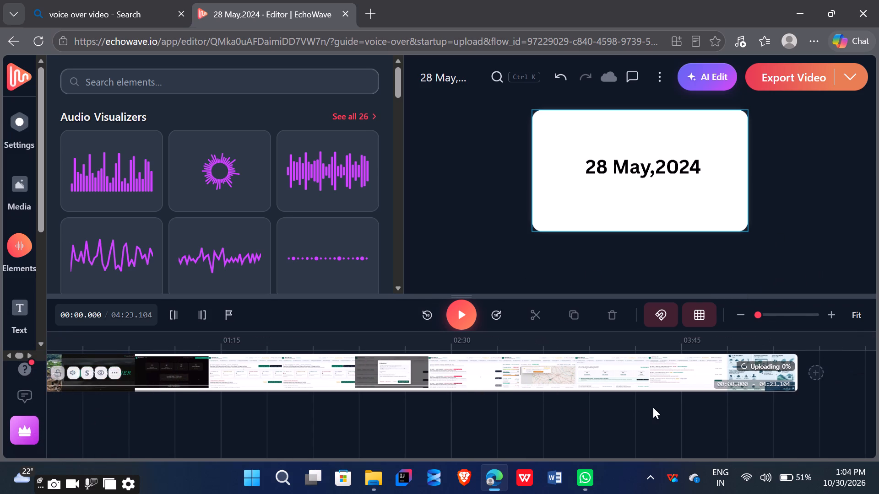
scroll(653, 407, "right", 2)
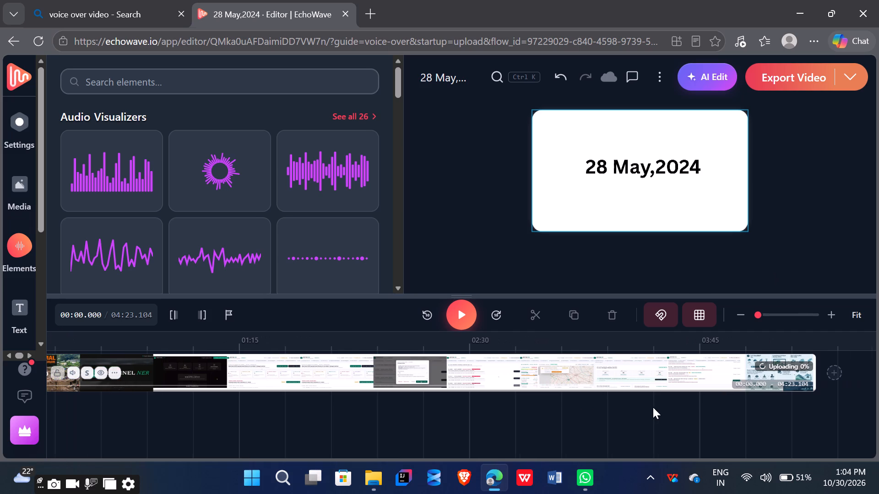
scroll(653, 407, "right", 4)
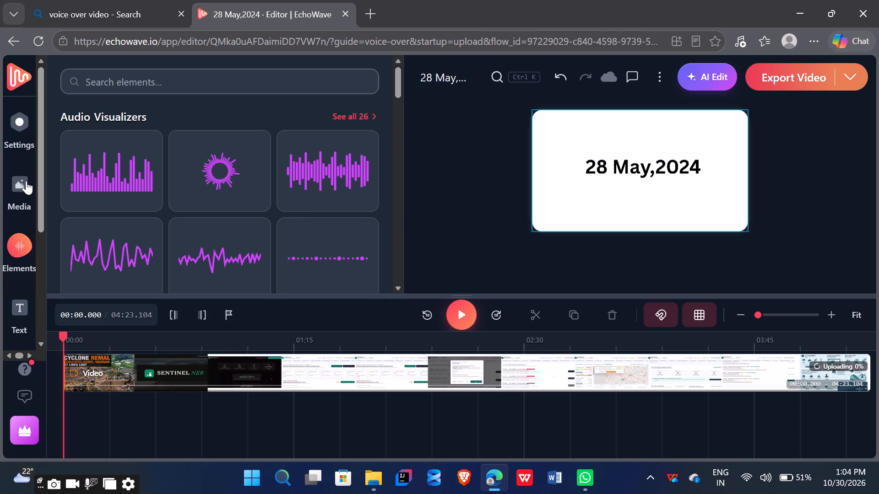
scroll(222, 170, "down", 2)
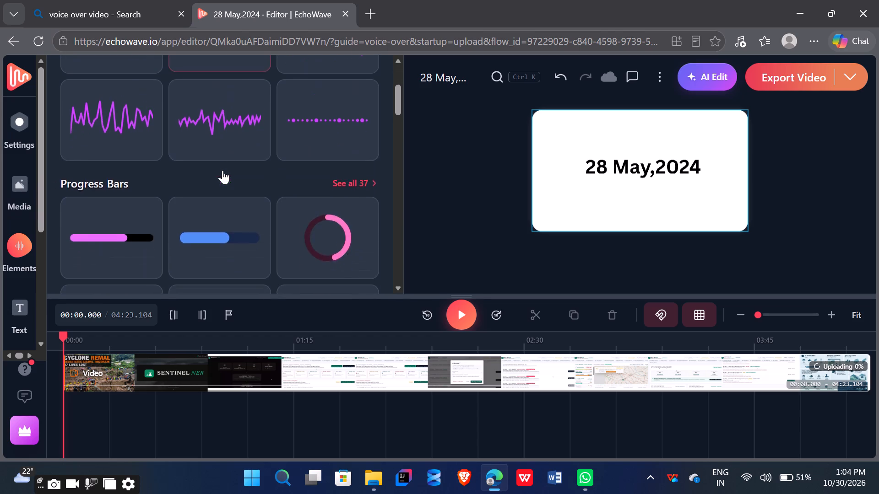
scroll(222, 170, "down", 4)
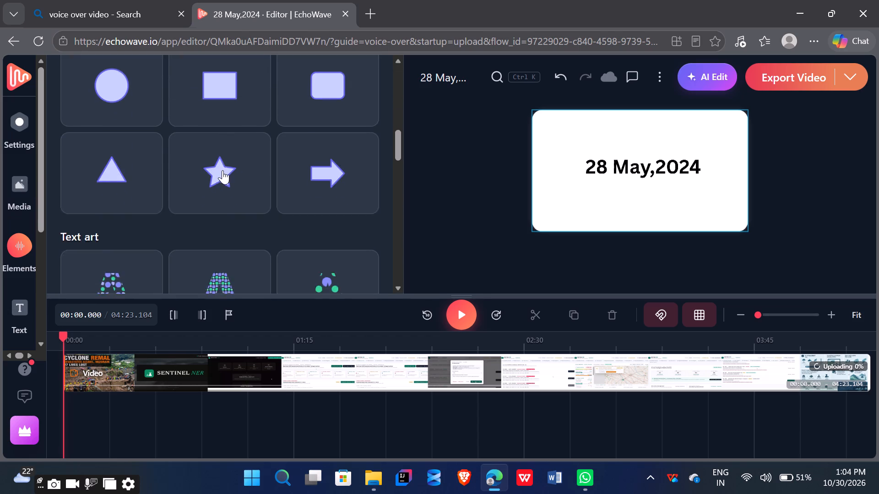
scroll(222, 170, "up", 7)
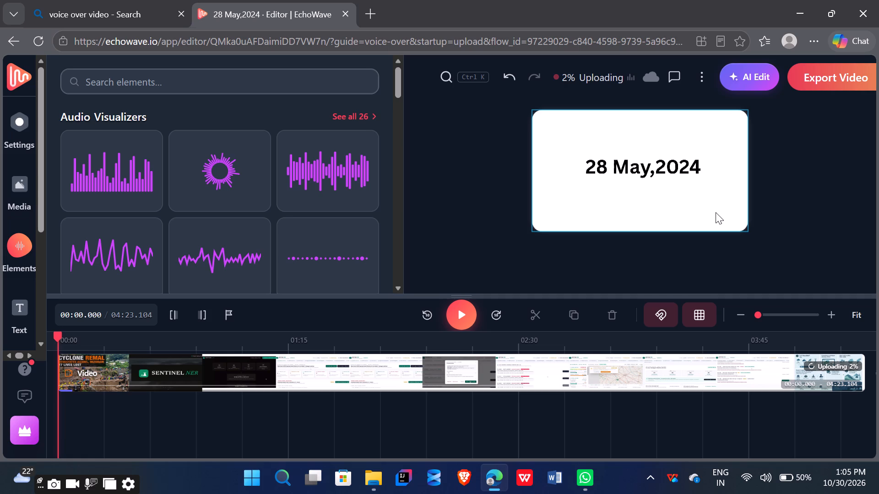
Close the EchoWave editor and leave the site without saving the project.
left_click(344, 16)
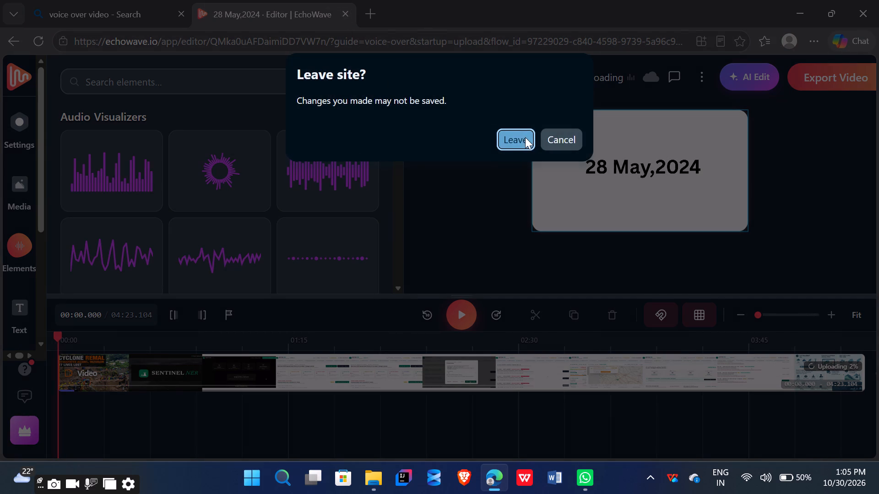
left_click(521, 137)
Open Kapwing's Record Voice + Add Voiceover To Video page from the search results and start its voice recording tool.
scroll(447, 311, "down", 1)
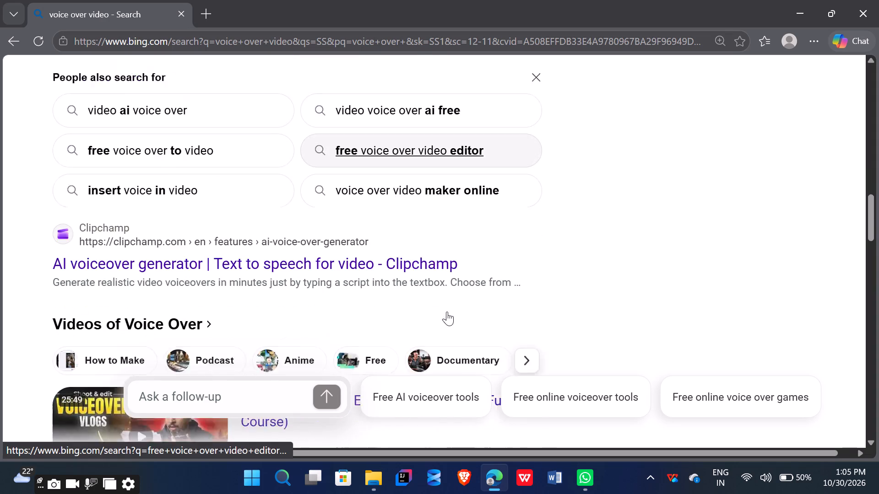
scroll(447, 311, "down", 5)
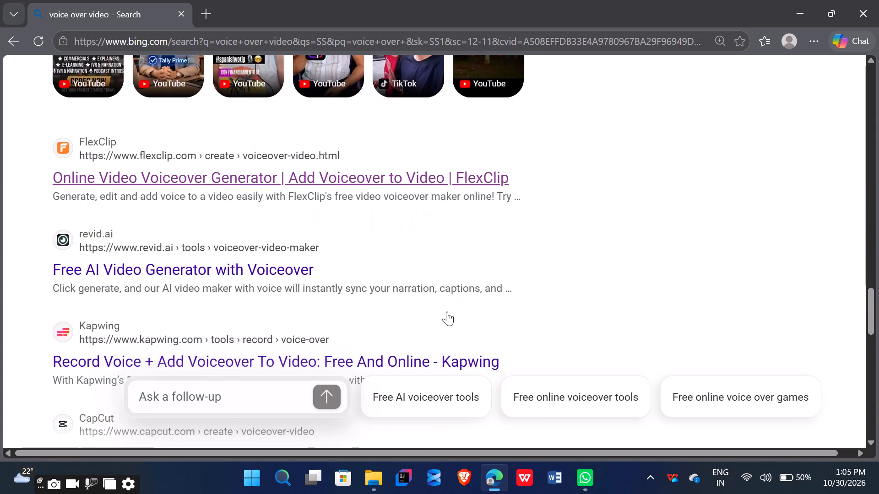
scroll(447, 311, "down", 1)
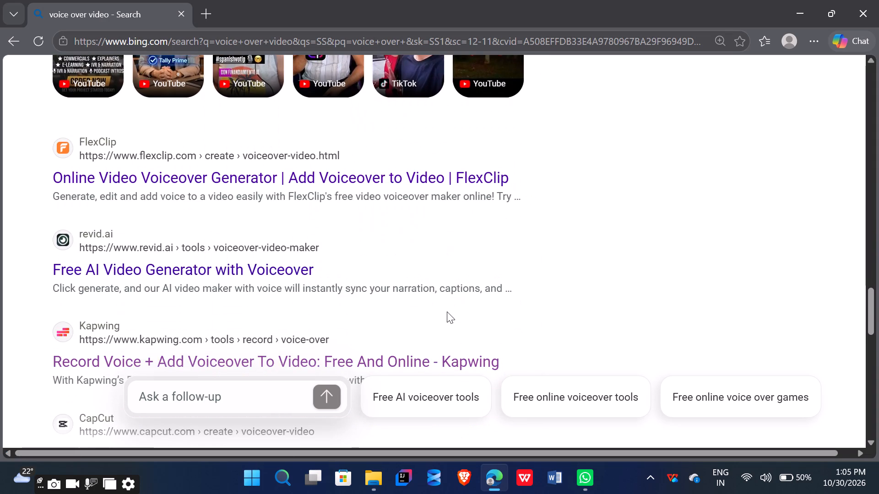
scroll(447, 311, "down", 1)
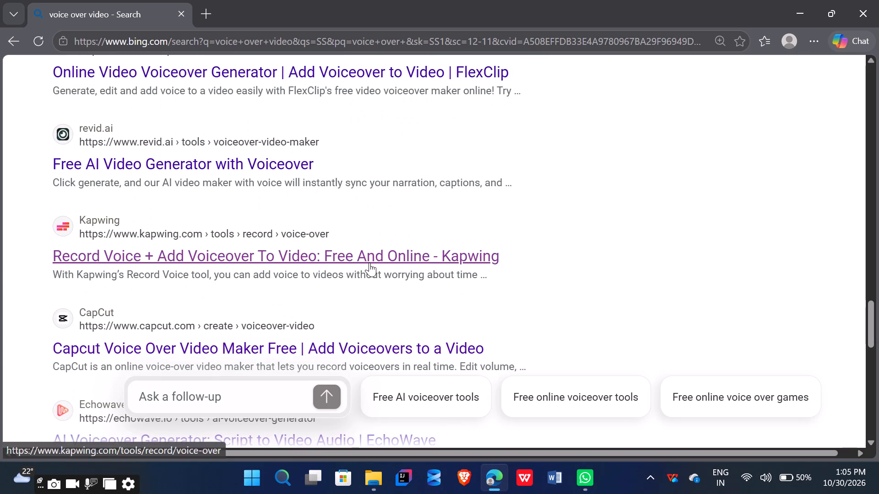
left_click(369, 263)
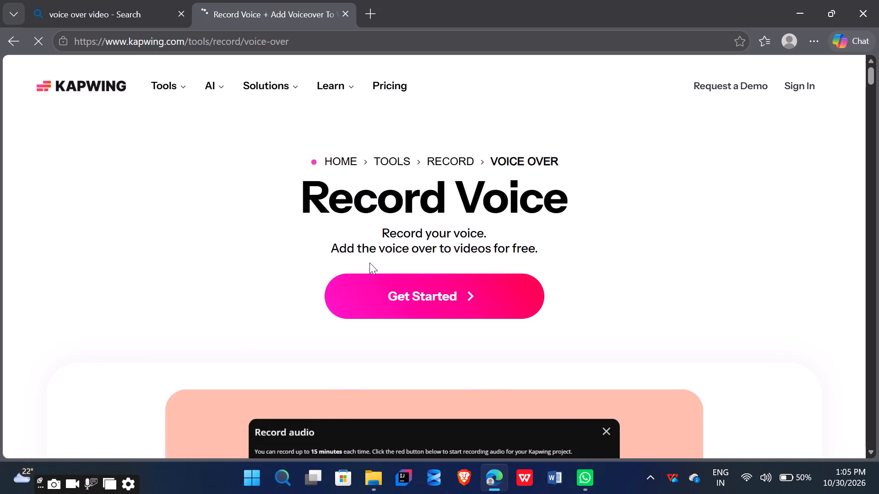
left_click(474, 307)
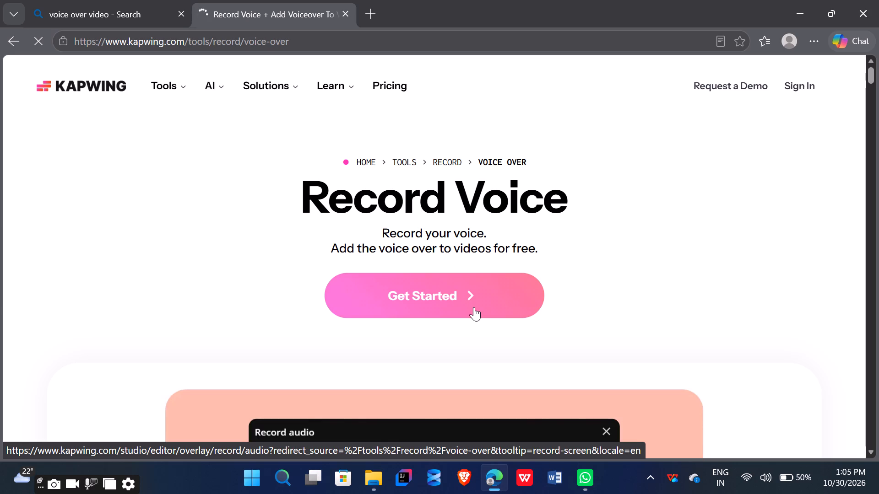
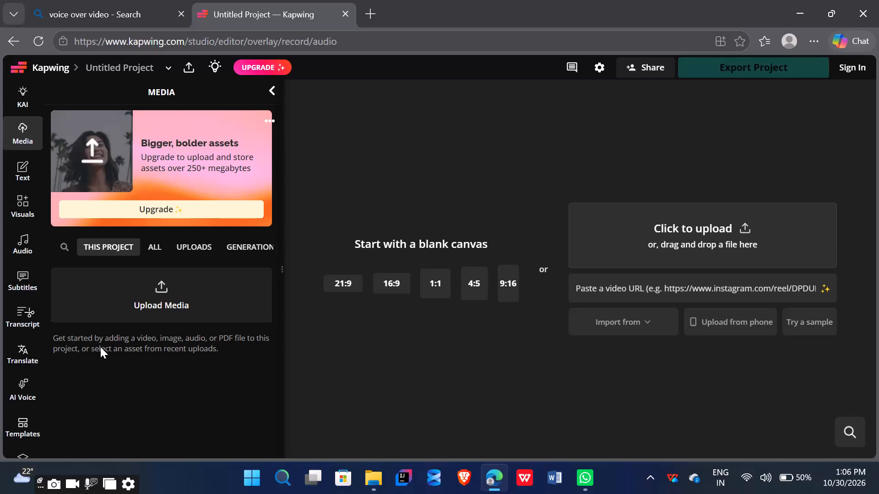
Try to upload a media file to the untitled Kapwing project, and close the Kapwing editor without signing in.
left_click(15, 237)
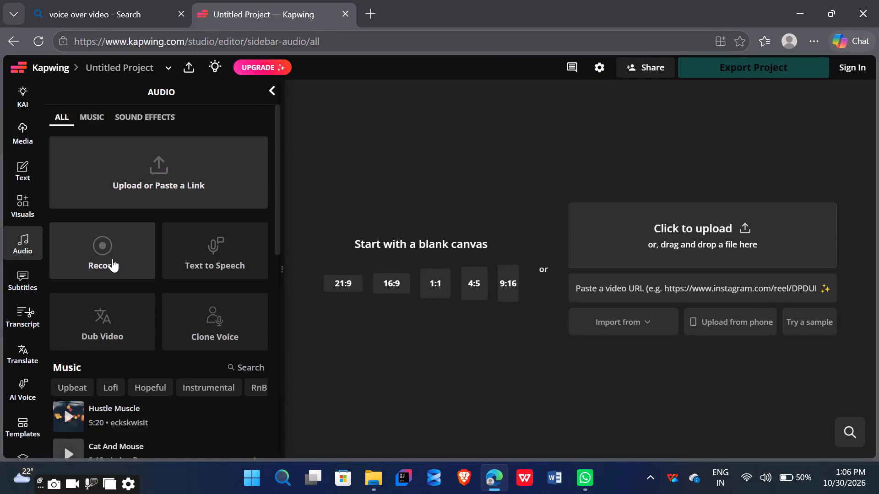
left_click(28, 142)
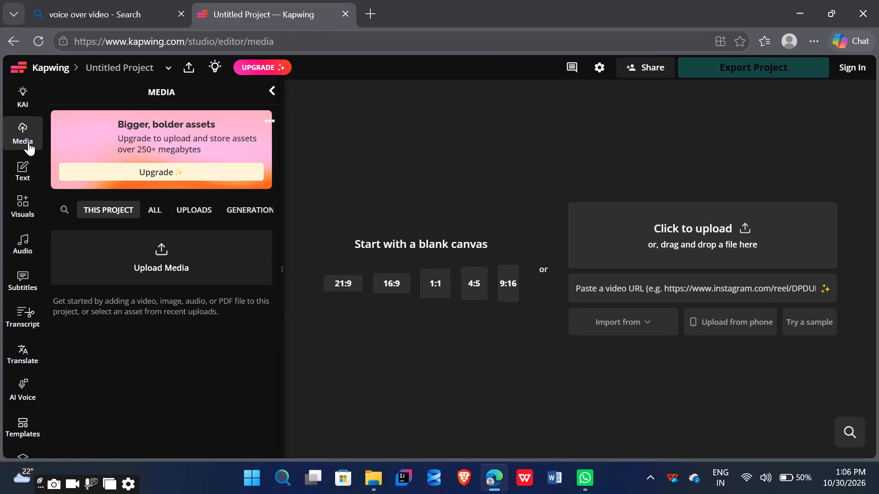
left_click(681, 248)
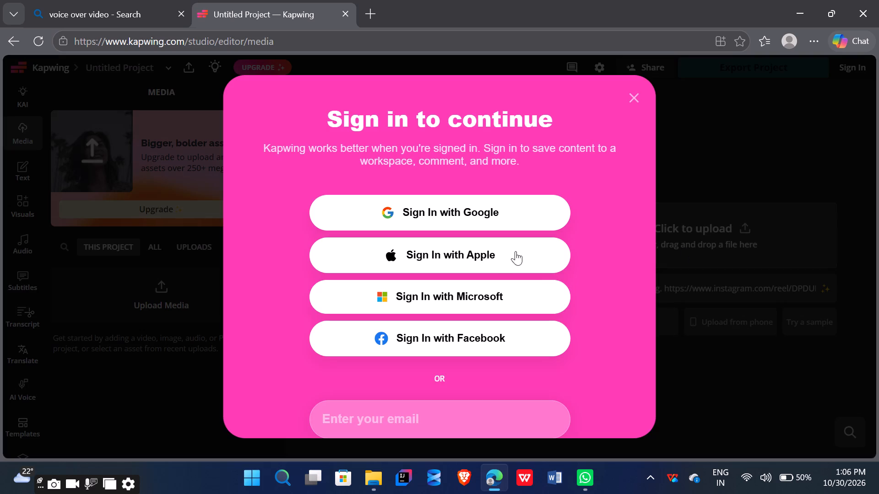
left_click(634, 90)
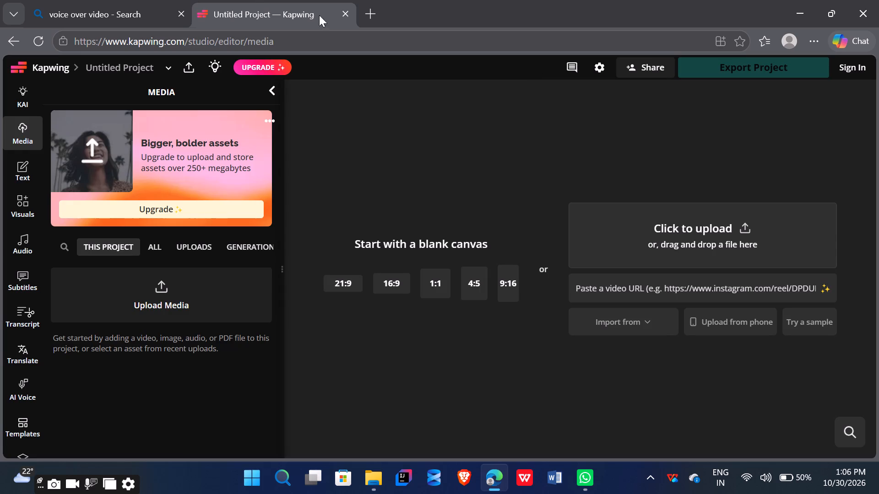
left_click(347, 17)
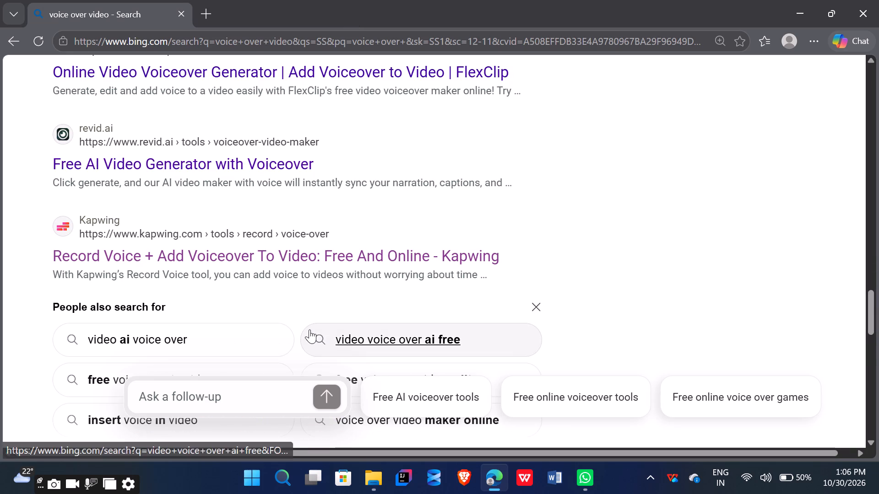
Open the YouTube result "How to Voiceover YouTube Videos | BEGINNER'S GUIDE" from the voice over video search results.
scroll(309, 329, "down", 6)
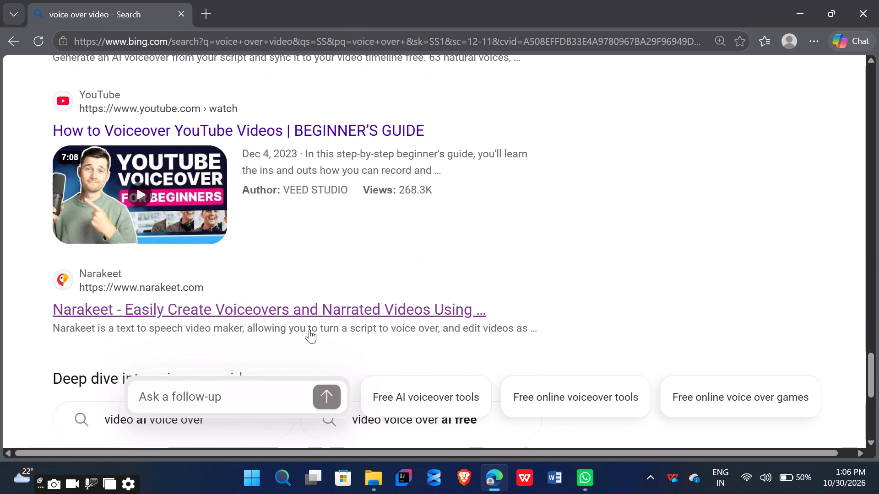
left_click(229, 139)
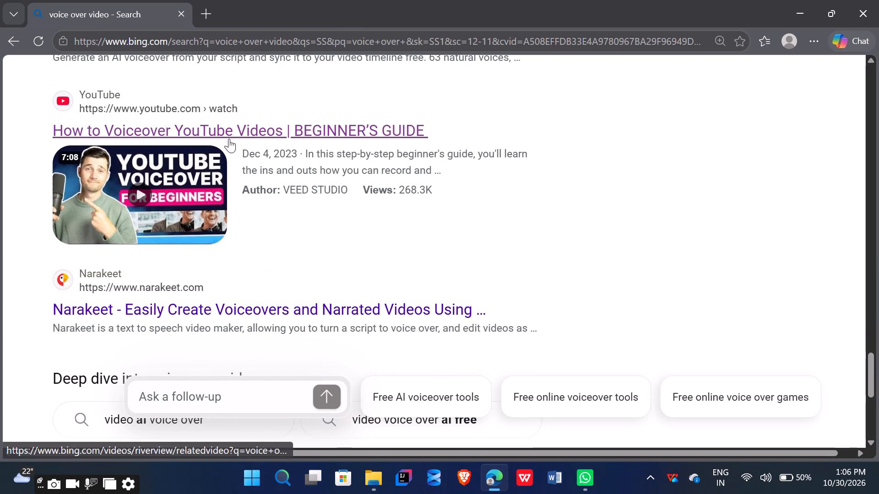
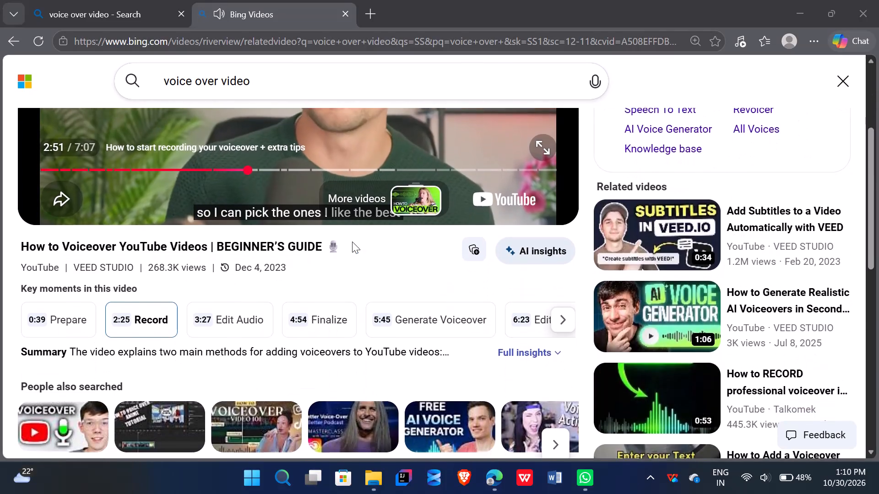
Watch the tutorial's voiceover recording section and look through its key moments, summary and related videos.
scroll(352, 242, "down", 2)
scroll(352, 242, "up", 5)
scroll(352, 242, "down", 1)
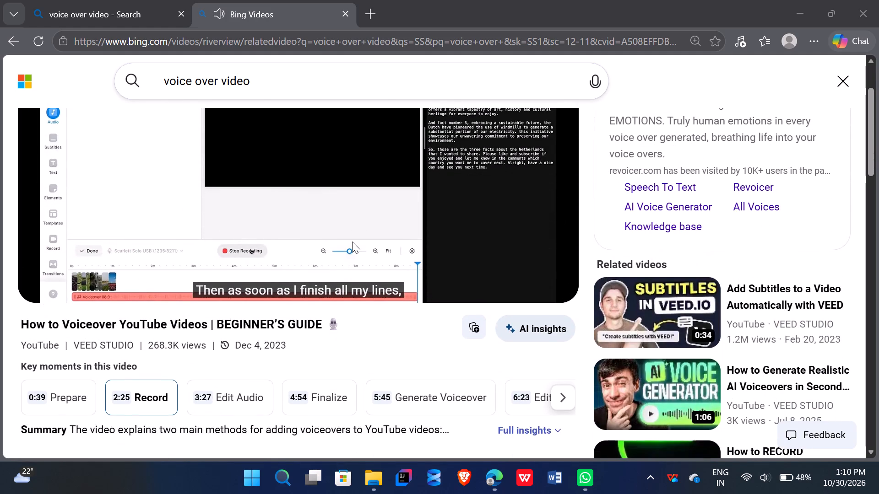
scroll(352, 242, "down", 2)
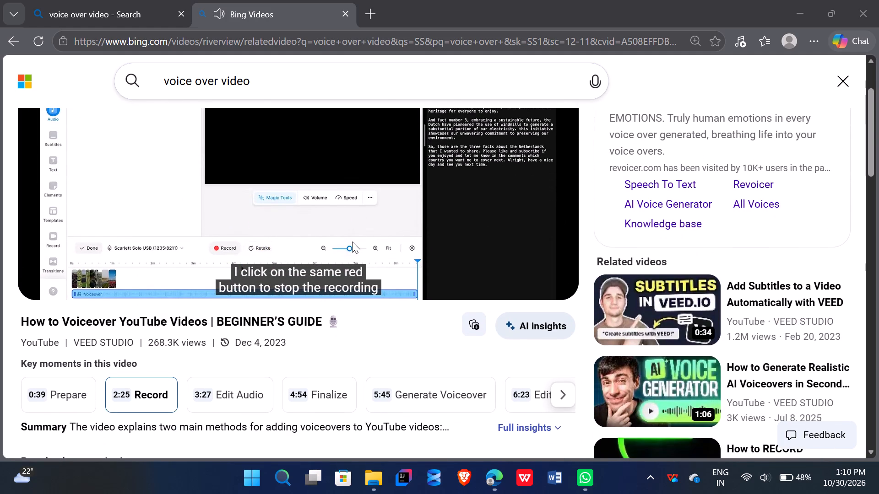
scroll(352, 242, "down", 1)
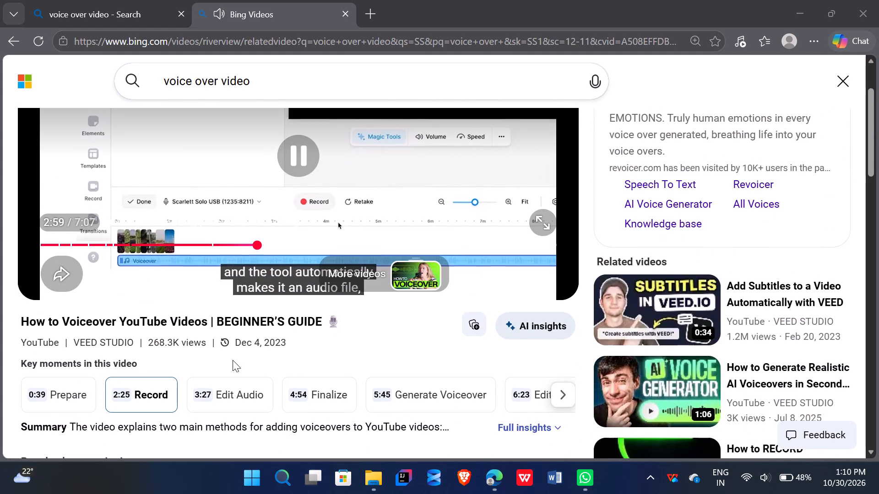
scroll(332, 339, "down", 2)
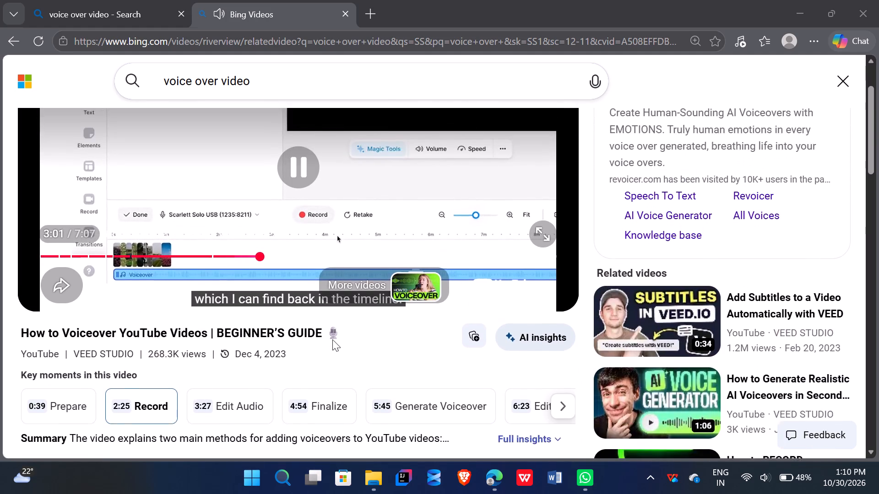
scroll(332, 339, "down", 1)
scroll(400, 321, "left", 4)
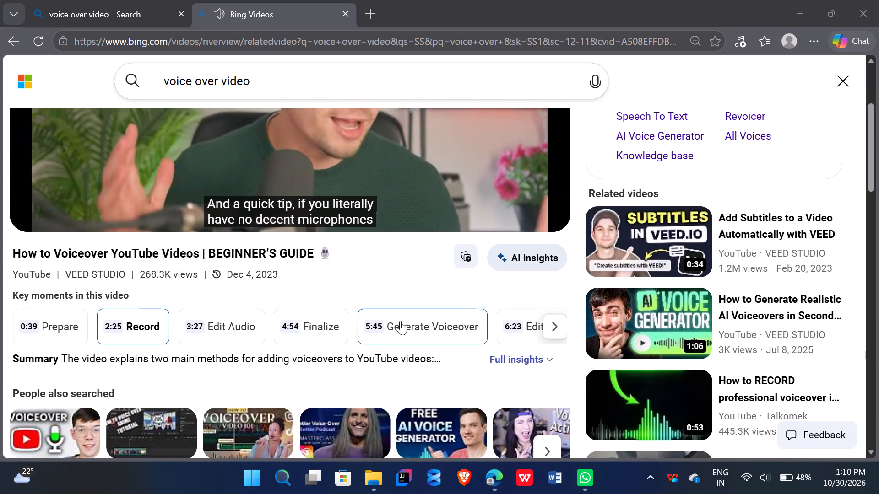
scroll(400, 321, "up", 2)
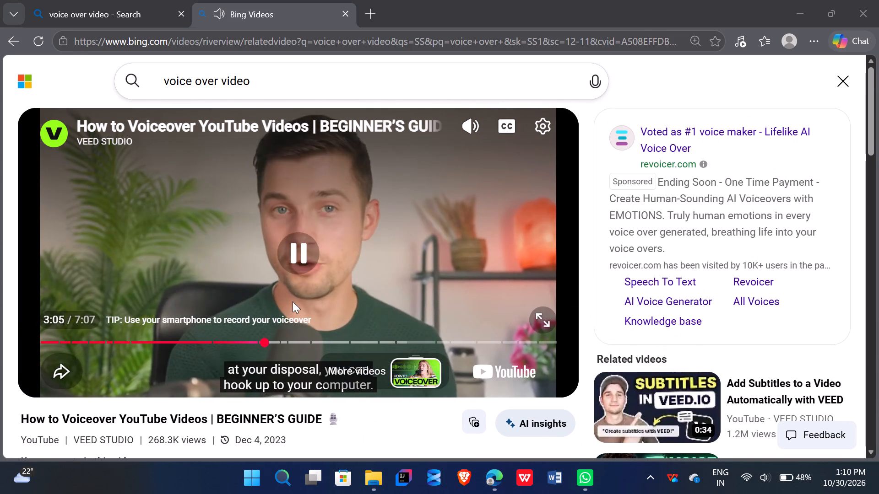
left_click(232, 319)
left_click(232, 319)
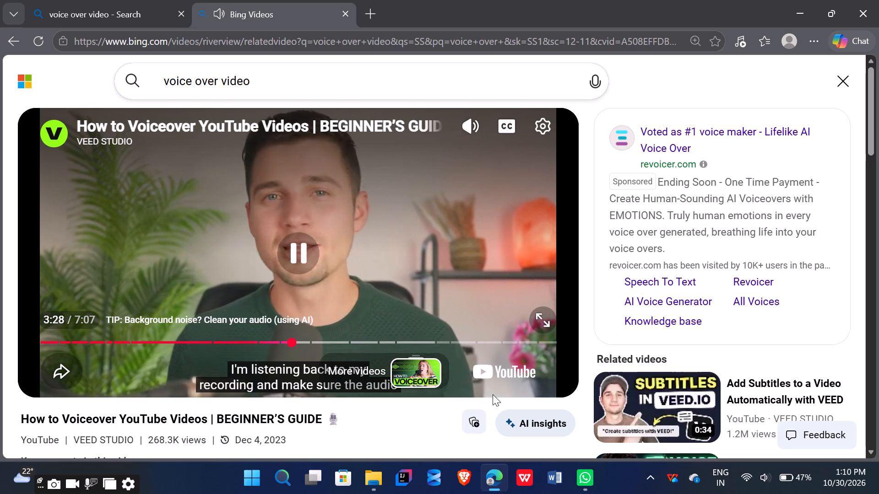
Rewind the voiceover tutorial to near its beginning and pause it at 0:12.
left_click(67, 341)
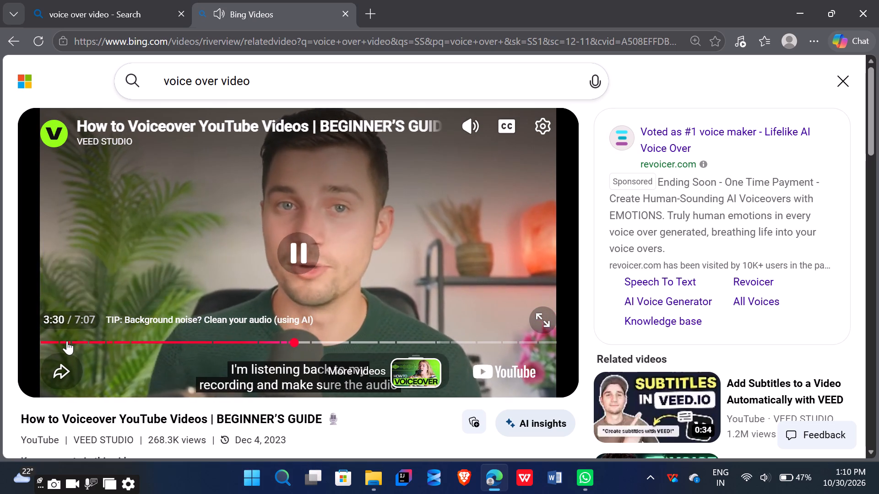
left_click(56, 336)
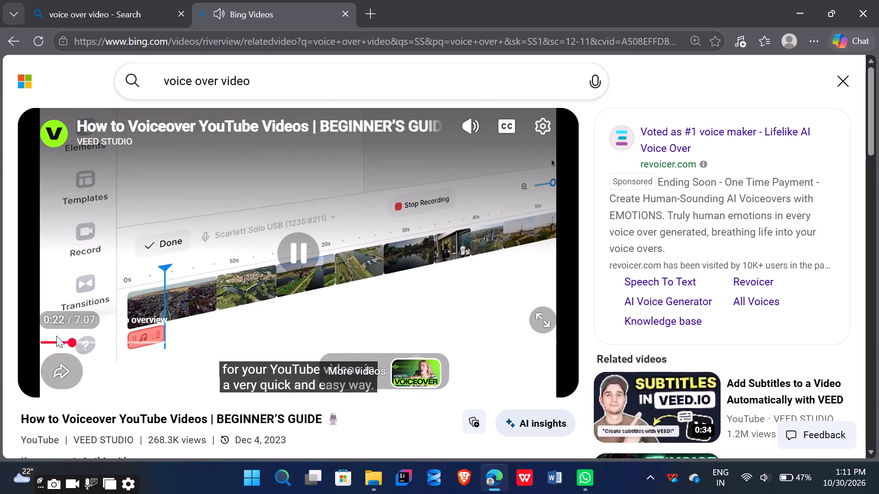
left_click(56, 338)
key("space")
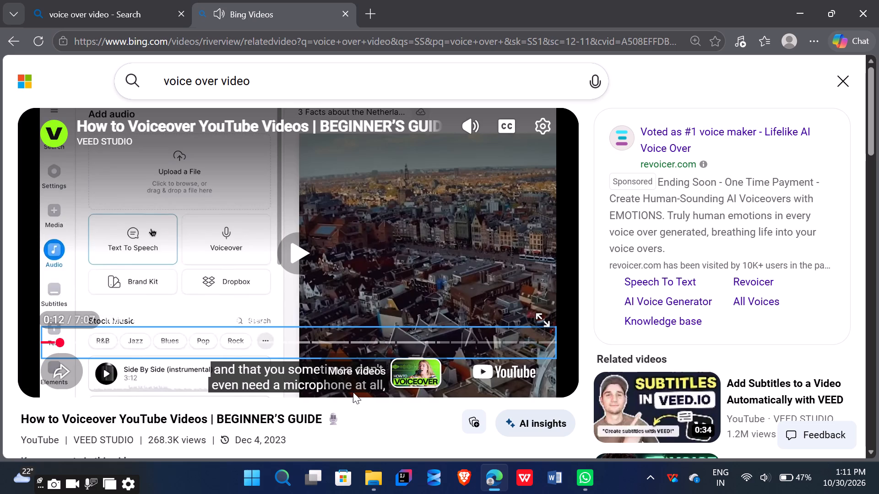
Open the sponsored Cyberlink PowerDirector 2026 result below the tutorial and close the Bing Videos tab.
scroll(277, 403, "down", 3)
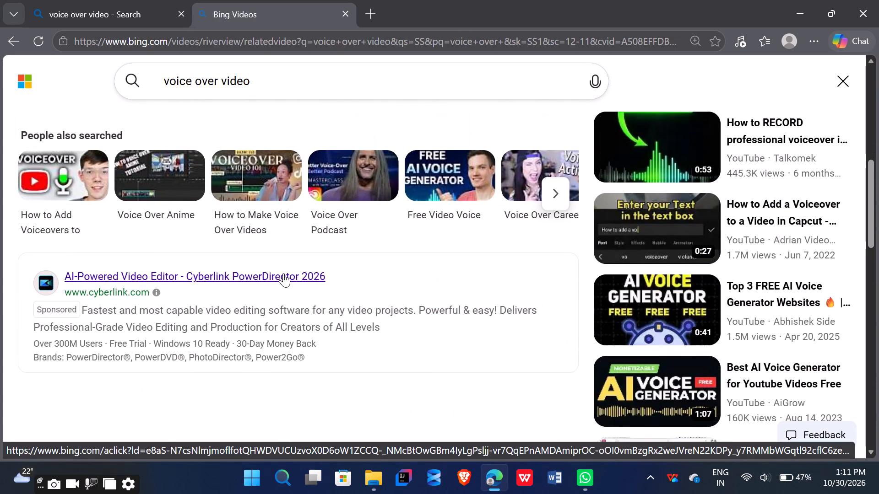
left_click(282, 274)
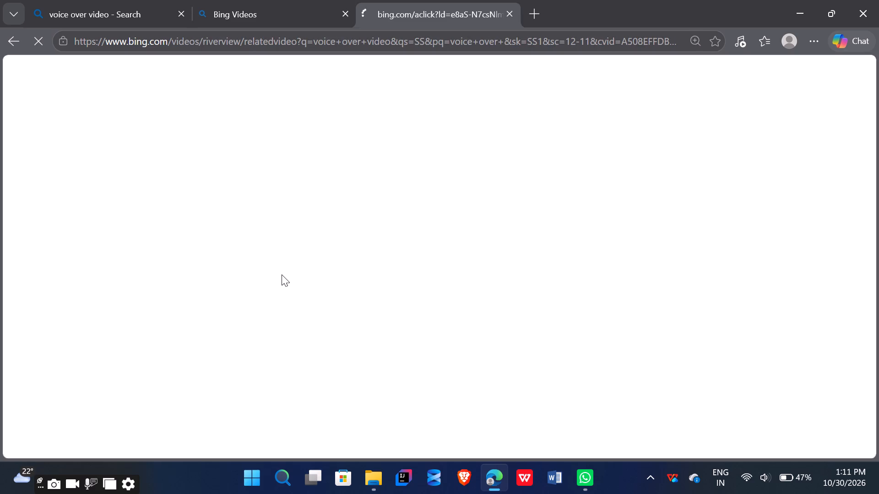
left_click(344, 15)
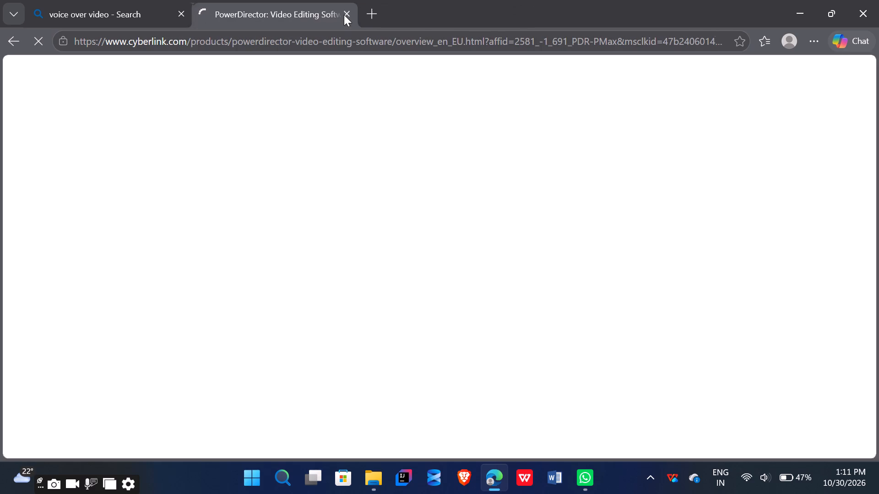
Request the free Windows download of PowerDirector 365 and close the product overview tab.
scroll(404, 180, "down", 2)
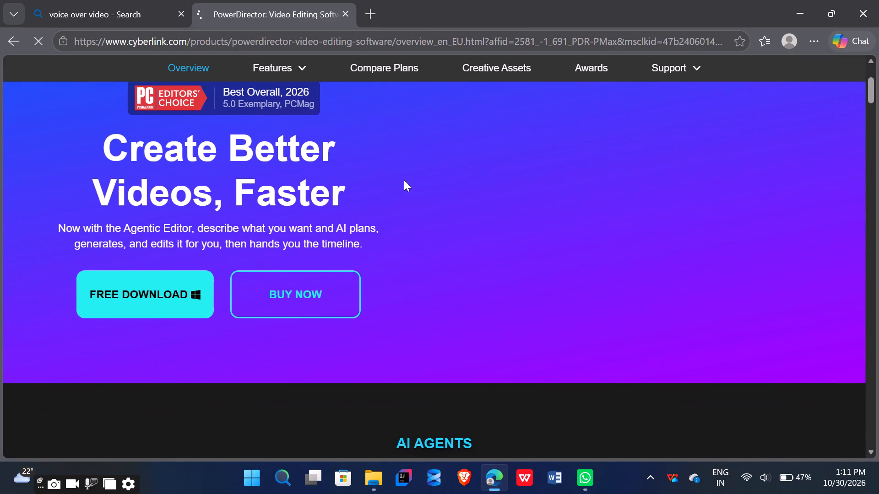
scroll(404, 180, "up", 2)
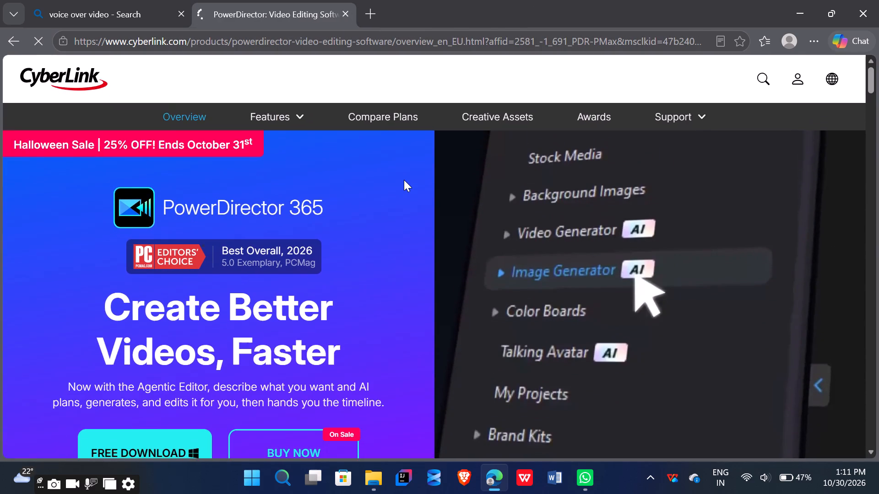
scroll(404, 180, "down", 1)
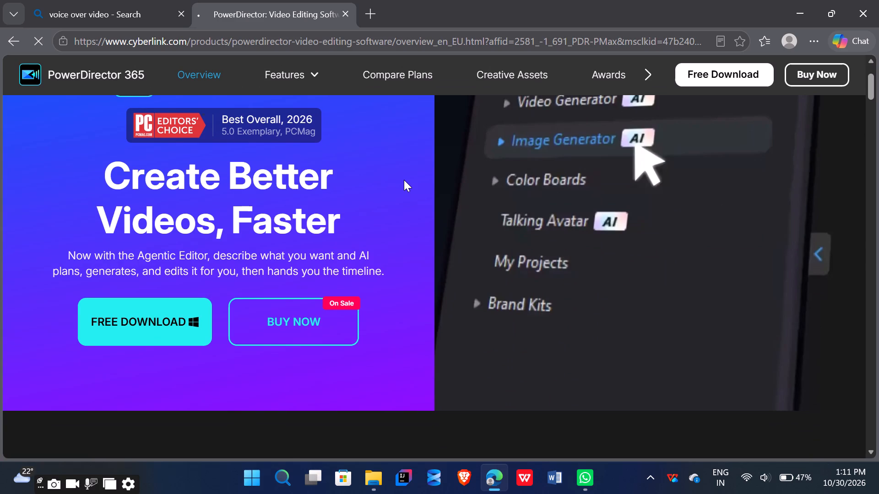
left_click(130, 335)
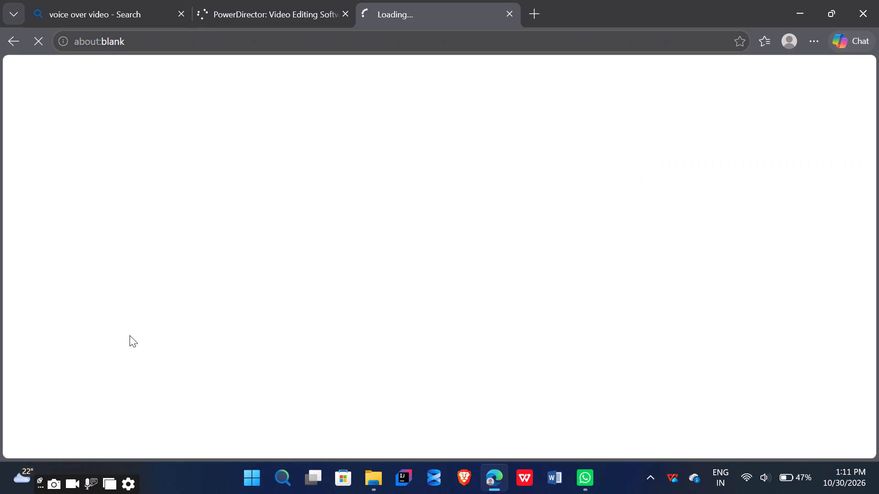
left_click(347, 14)
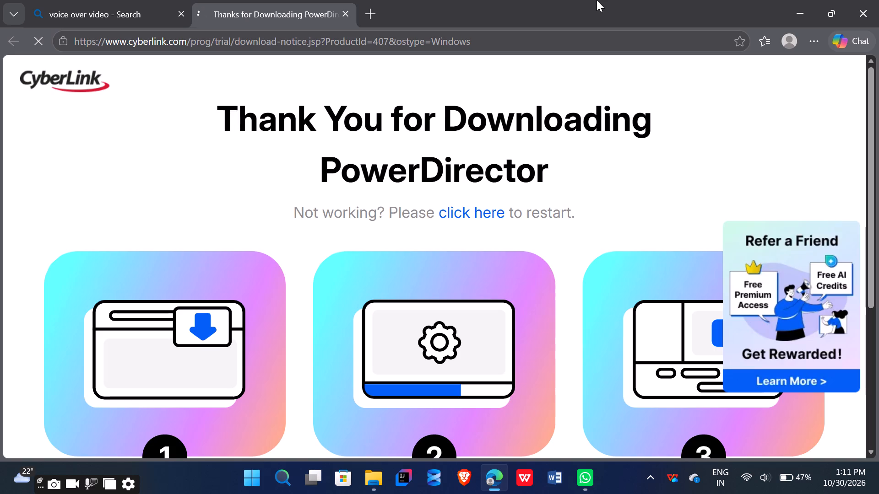
Accept all cookies on CyberLink's PowerDirector download page.
scroll(605, 169, "down", 1)
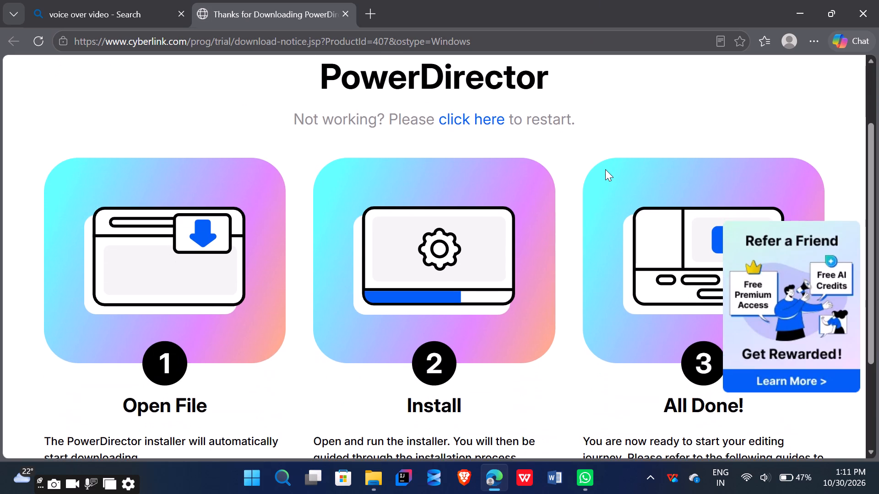
scroll(605, 169, "down", 2)
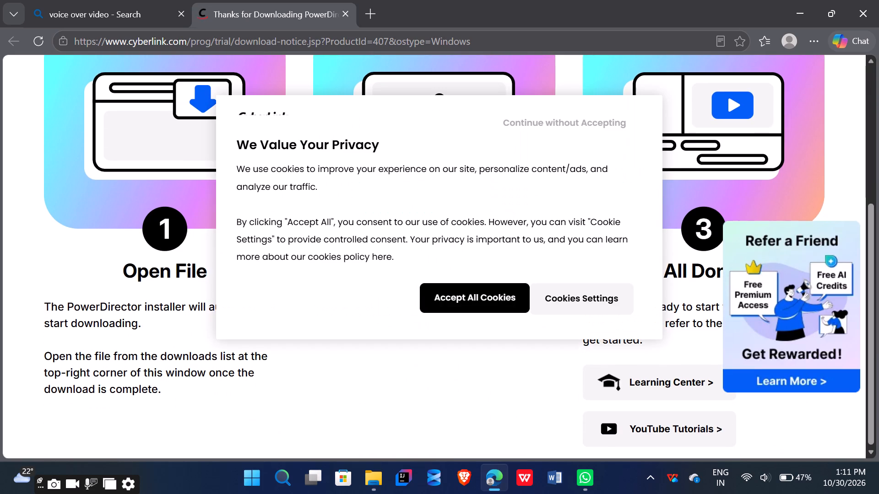
left_click(483, 297)
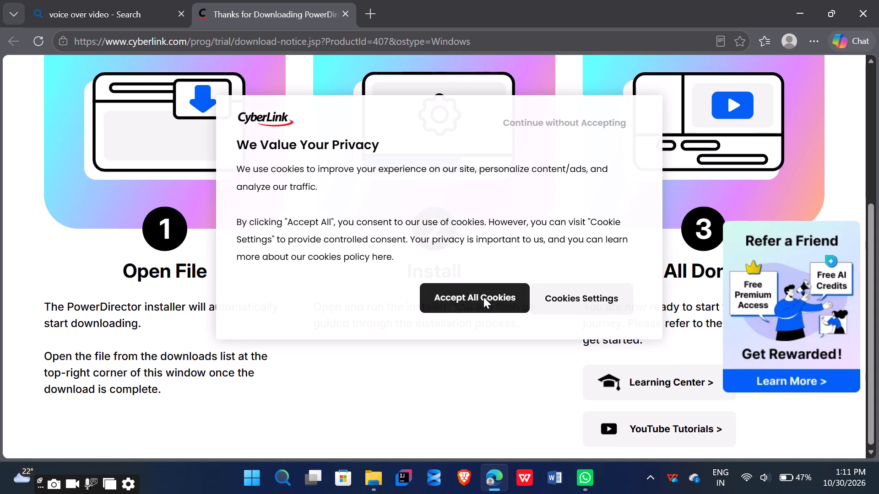
Check the installation instructions and restart the PowerDirector installer download from the thank-you page.
scroll(483, 297, "down", 3)
scroll(483, 297, "up", 3)
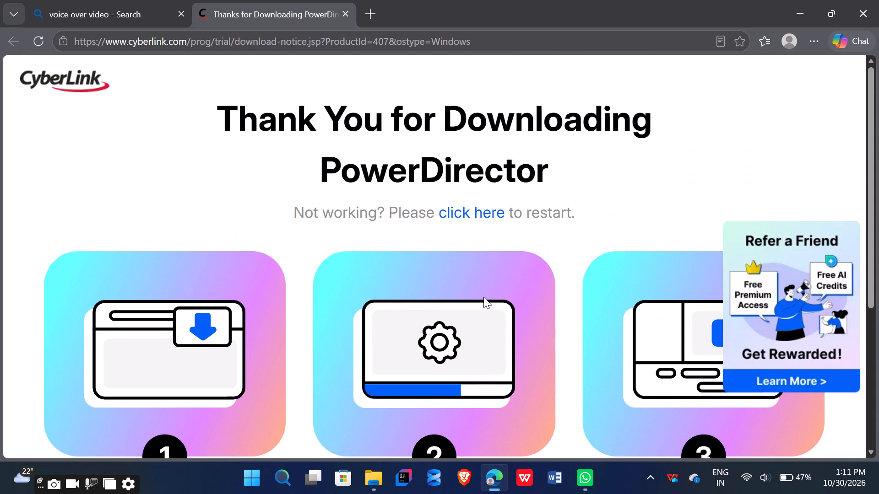
scroll(483, 297, "down", 1)
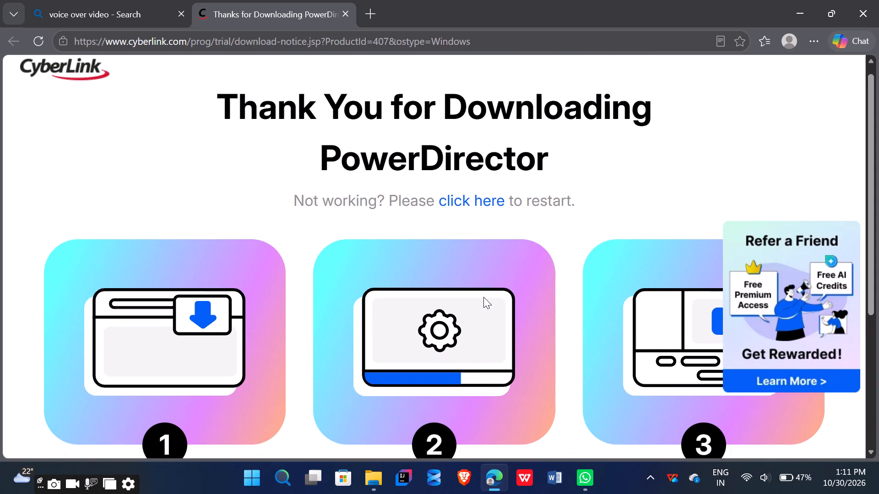
scroll(483, 297, "down", 2)
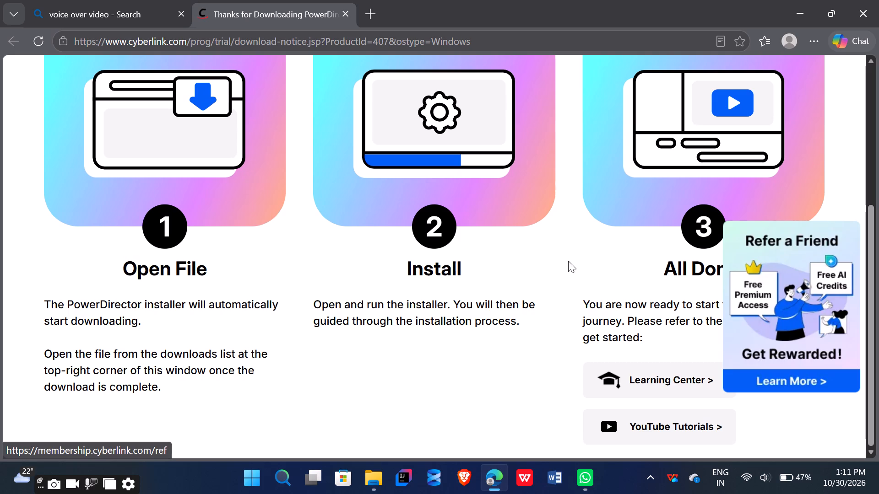
scroll(568, 261, "up", 4)
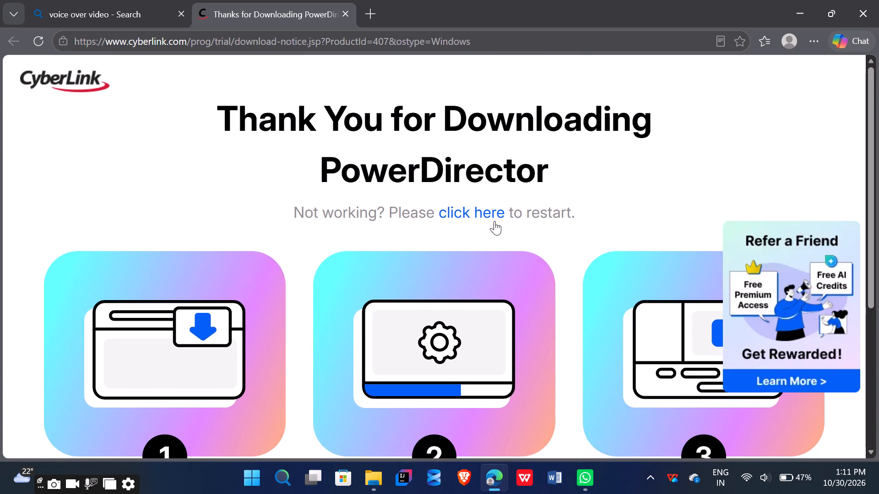
left_click(486, 214)
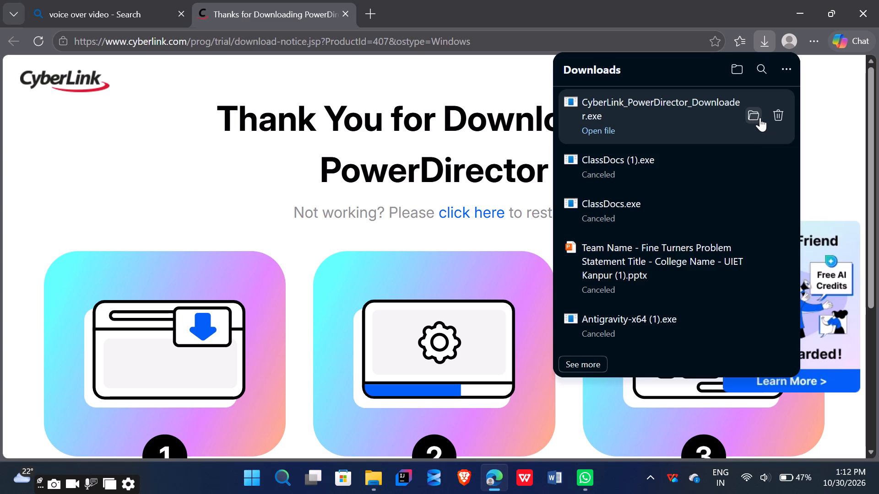
Show the downloaded CyberLink_PowerDirector_Downloader.exe in its Downloads folder and run it.
left_click(754, 118)
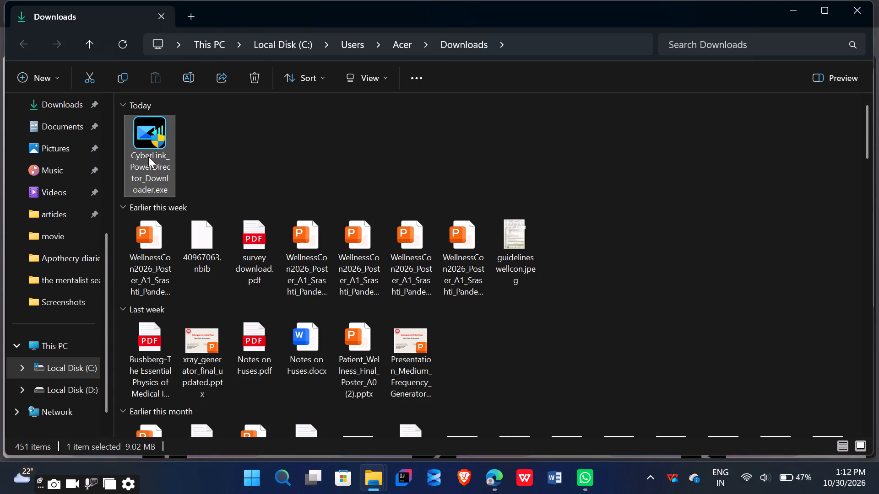
double_click(149, 157)
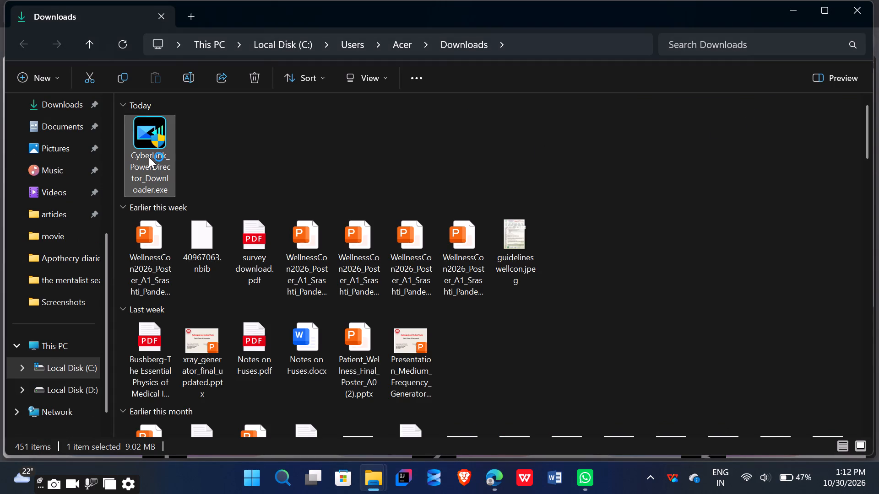